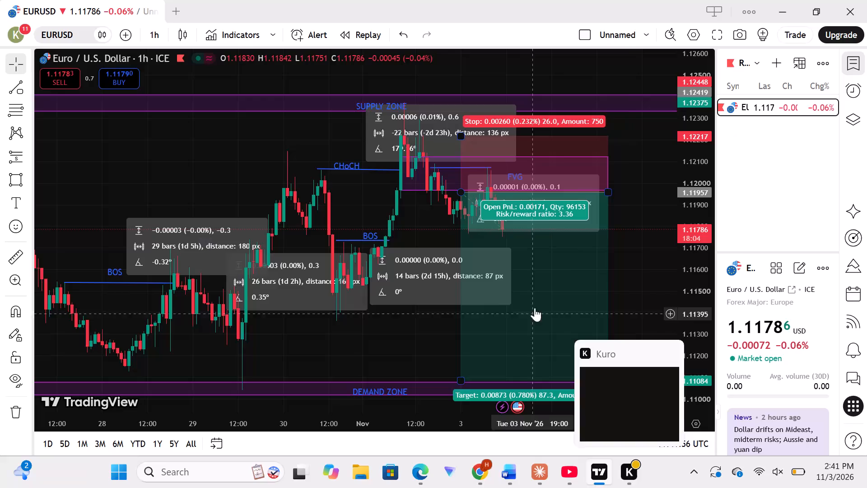
# Deselect the short position drawing on the EURUSD 1-hour chart.
pyautogui.click(630, 245)
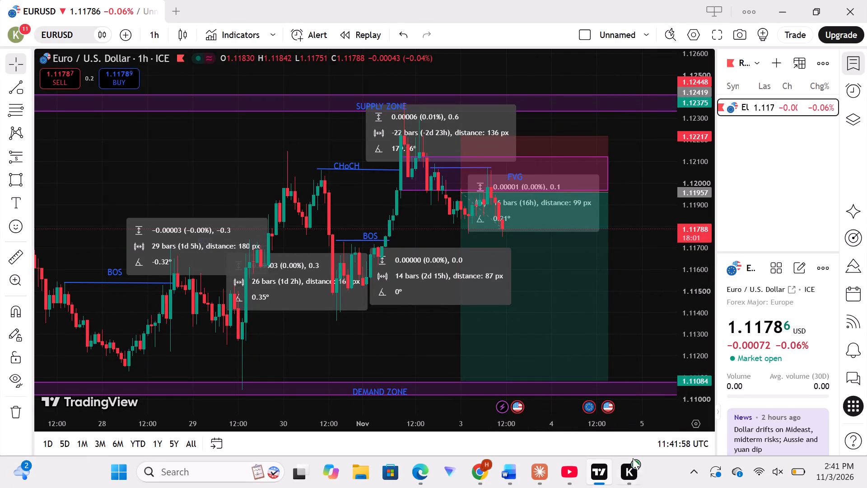
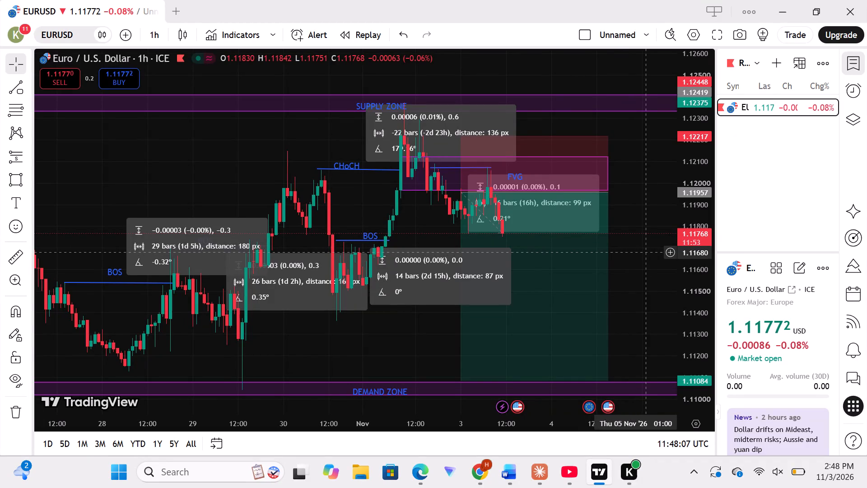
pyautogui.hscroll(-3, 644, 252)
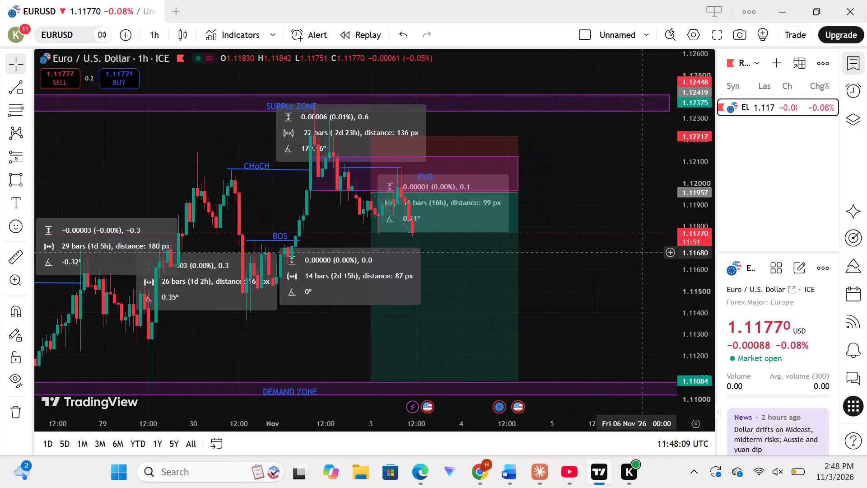
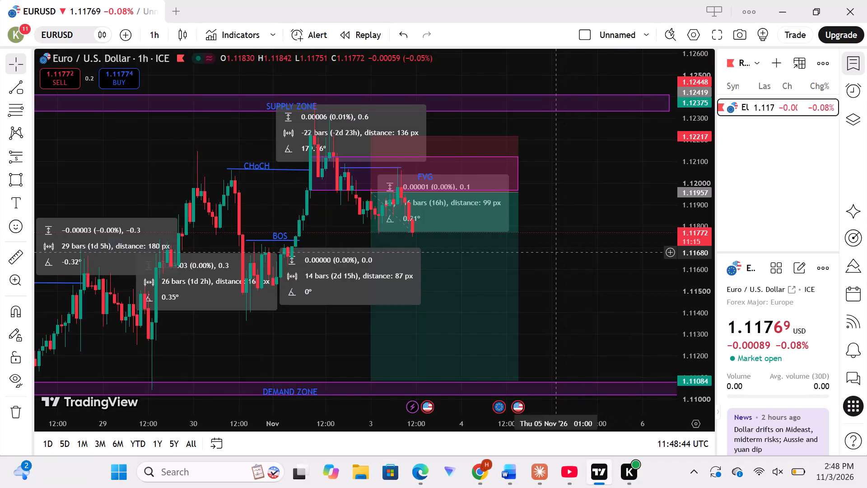
# Examine the EURUSD 1-hour price history back to early October and return to the marked-up recent candles.
pyautogui.hscroll(7, 556, 252)
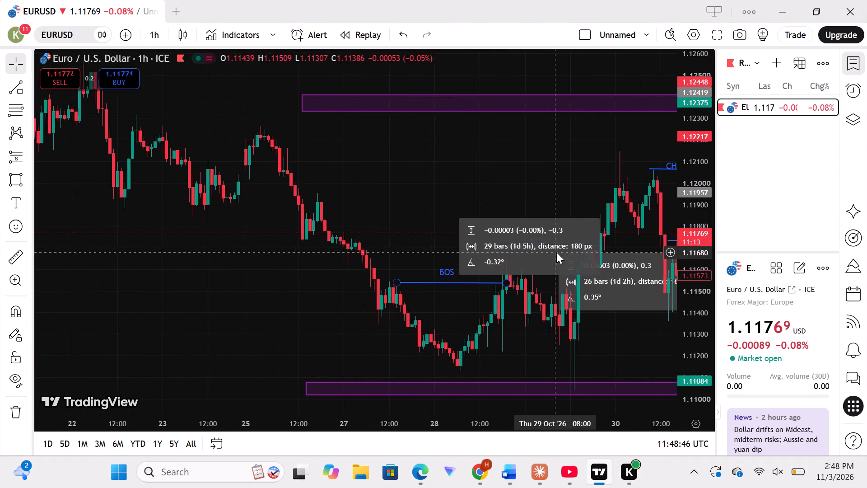
pyautogui.hscroll(4, 556, 252)
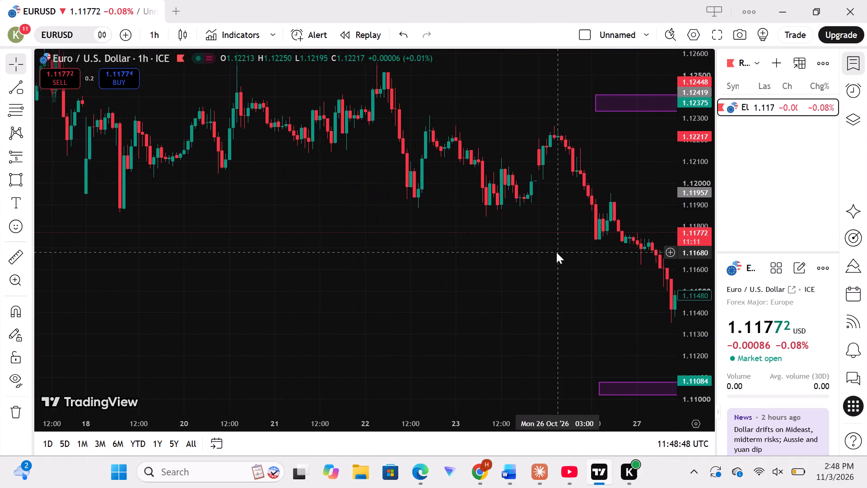
pyautogui.hscroll(3, 556, 252)
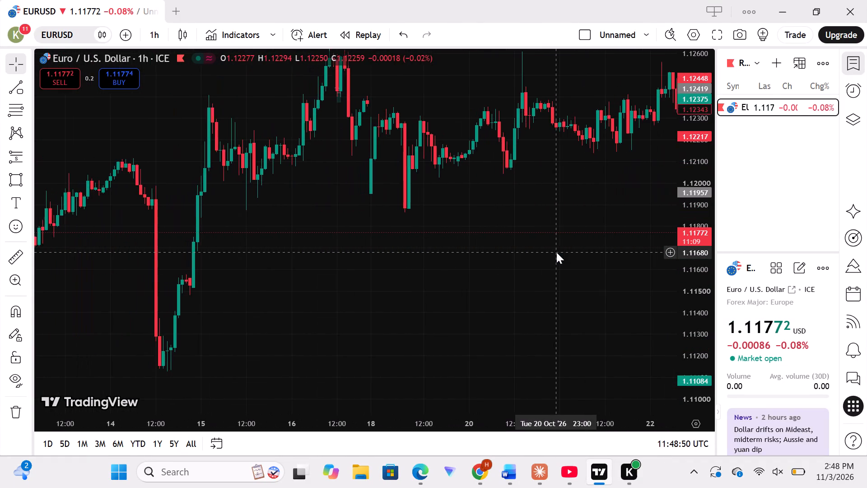
pyautogui.hscroll(2, 556, 252)
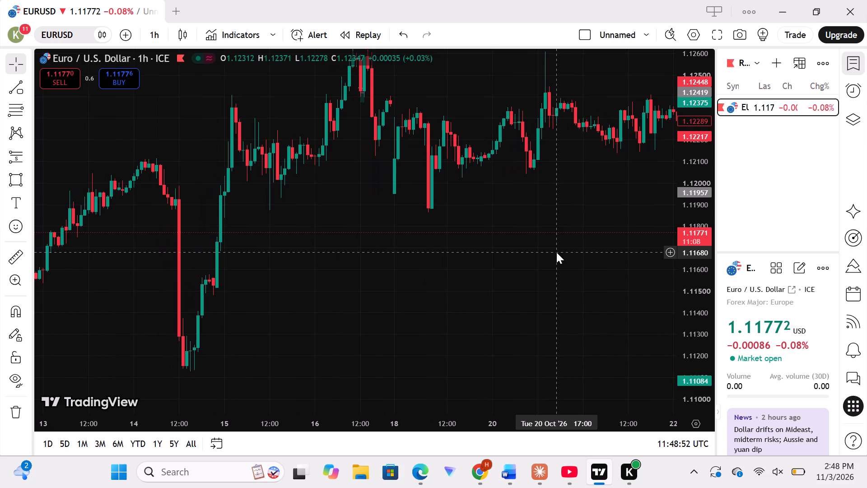
pyautogui.hscroll(3, 556, 252)
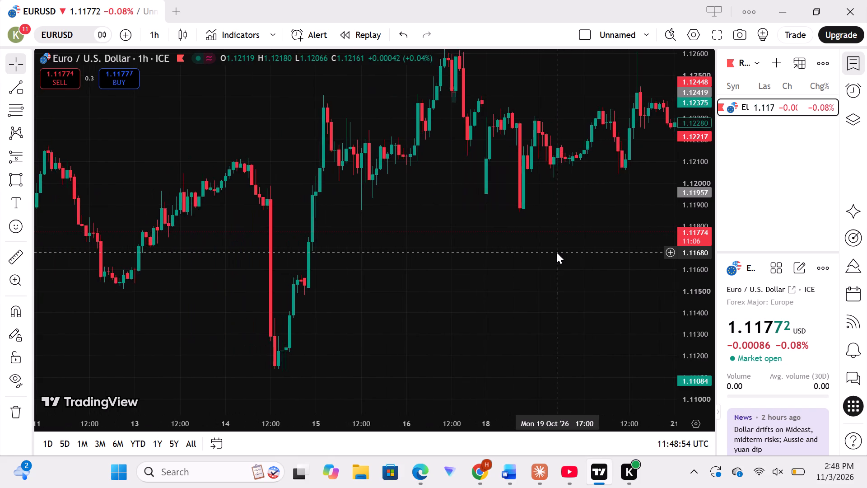
pyautogui.hscroll(3, 556, 252)
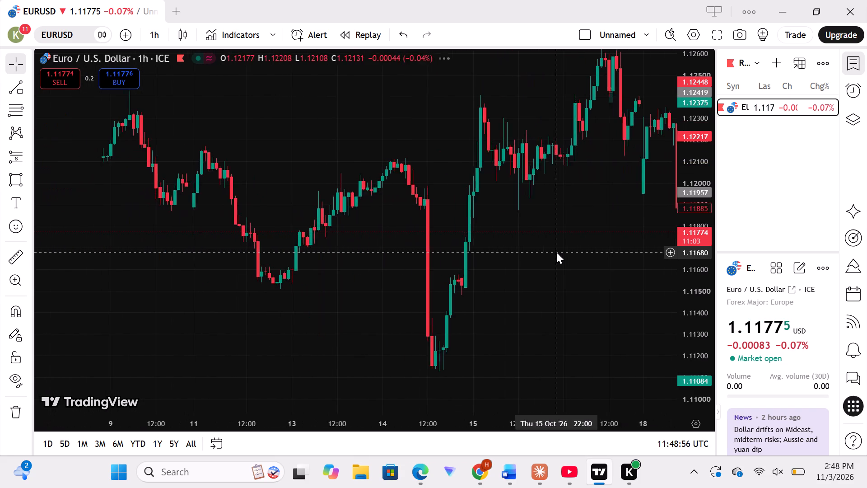
pyautogui.hscroll(1, 556, 252)
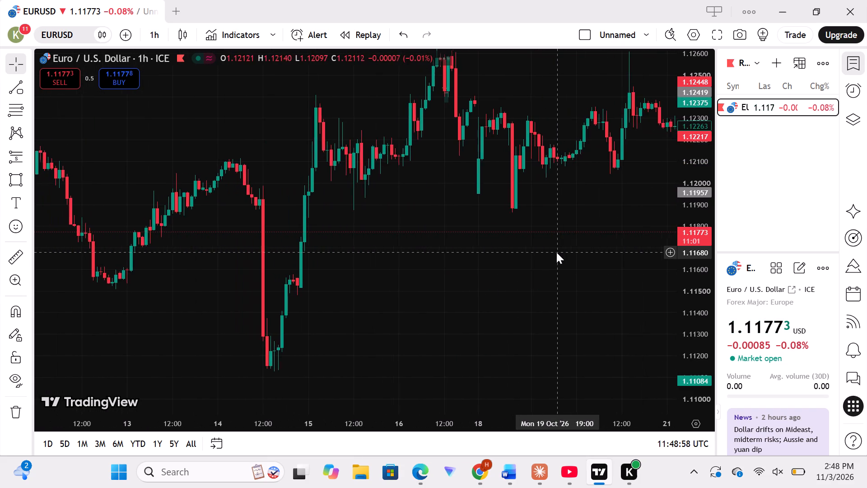
pyautogui.hscroll(3, 556, 252)
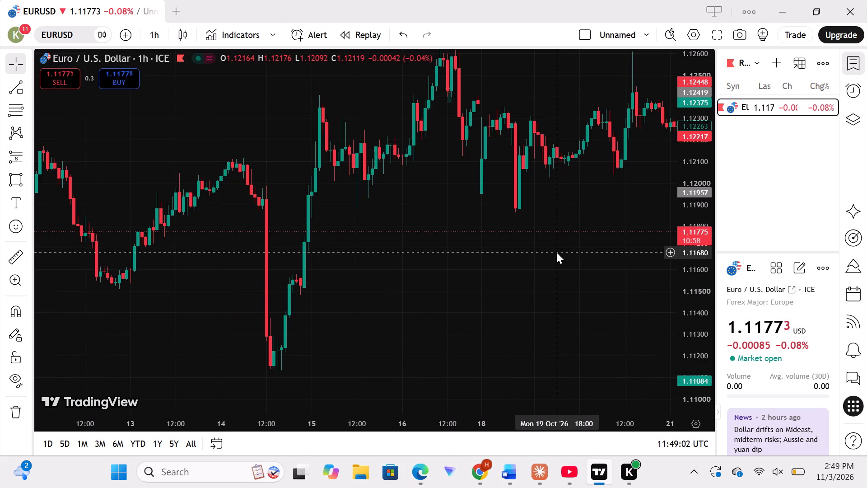
pyautogui.hscroll(1, 556, 252)
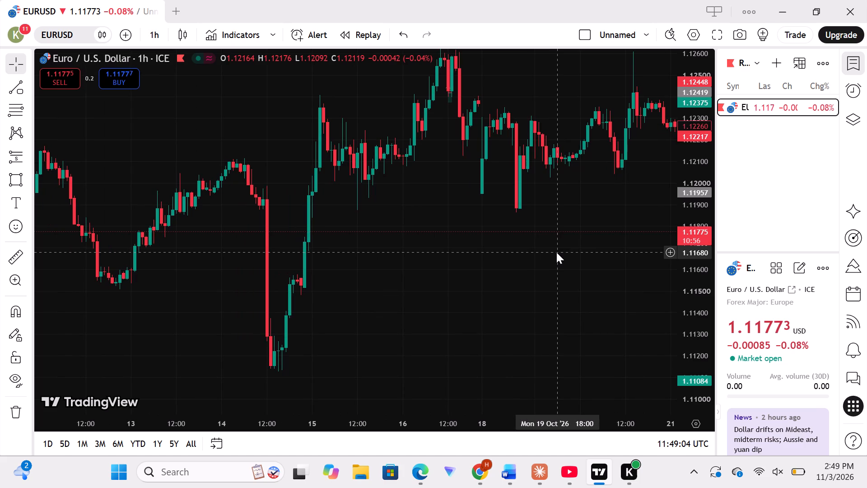
pyautogui.hscroll(2, 556, 252)
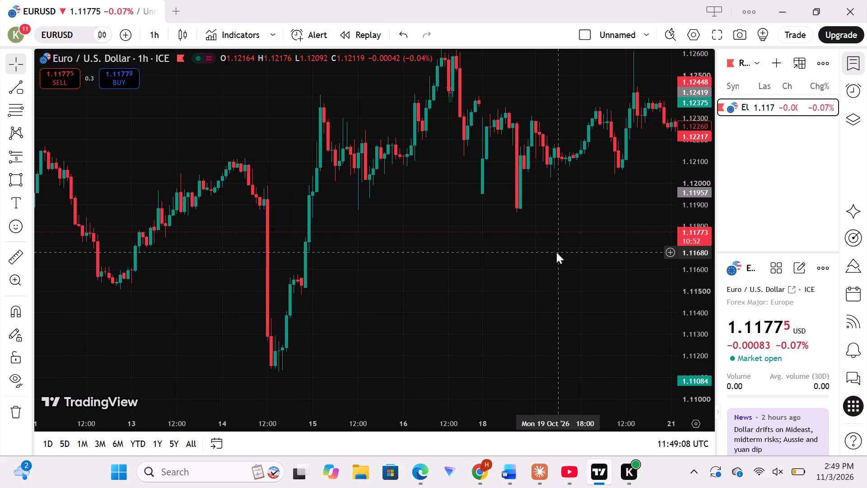
pyautogui.hscroll(2, 556, 252)
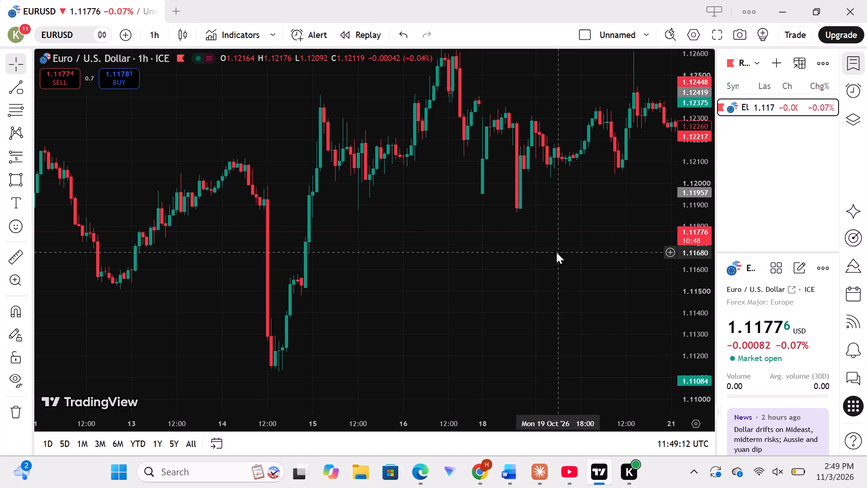
pyautogui.hscroll(2, 556, 252)
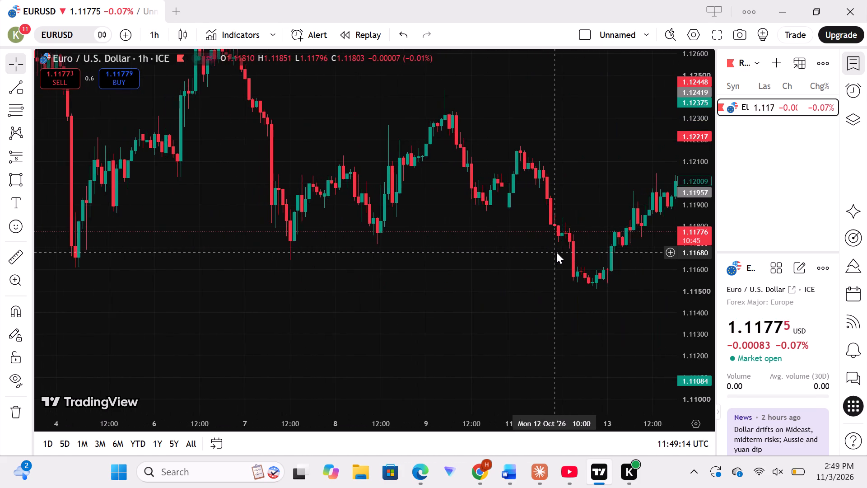
pyautogui.hscroll(7, 556, 252)
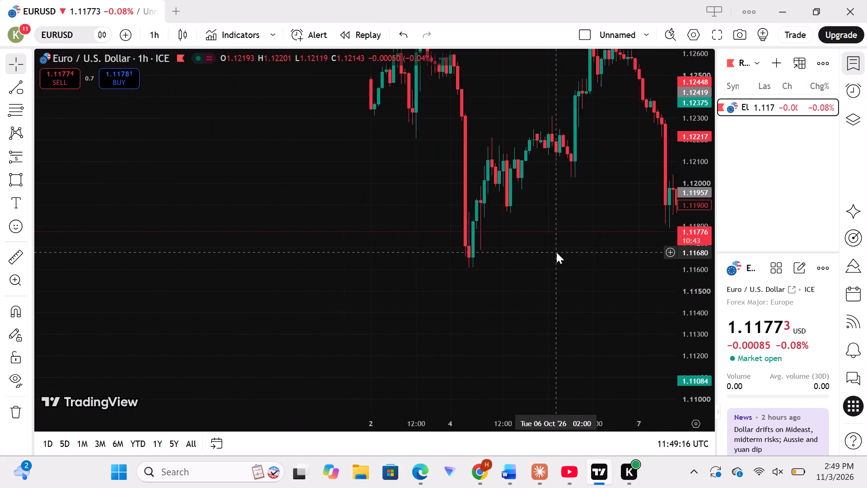
pyautogui.hscroll(1, 556, 252)
pyautogui.hscroll(-6, 556, 252)
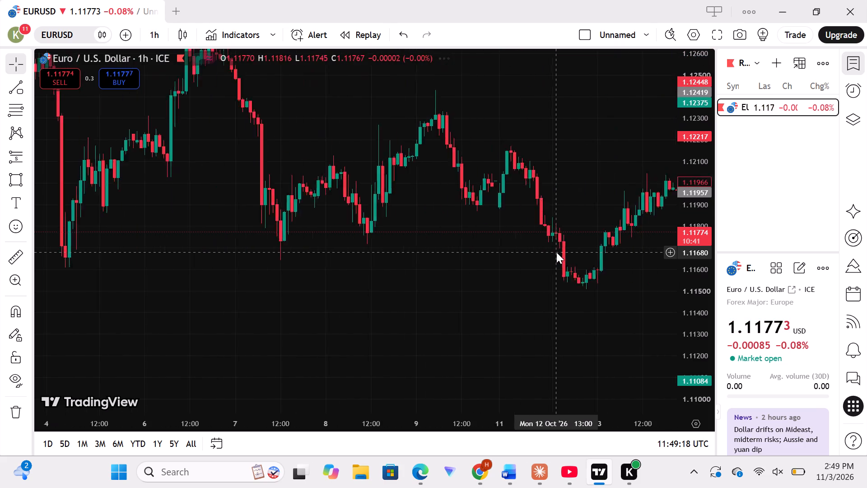
pyautogui.hscroll(-10, 556, 252)
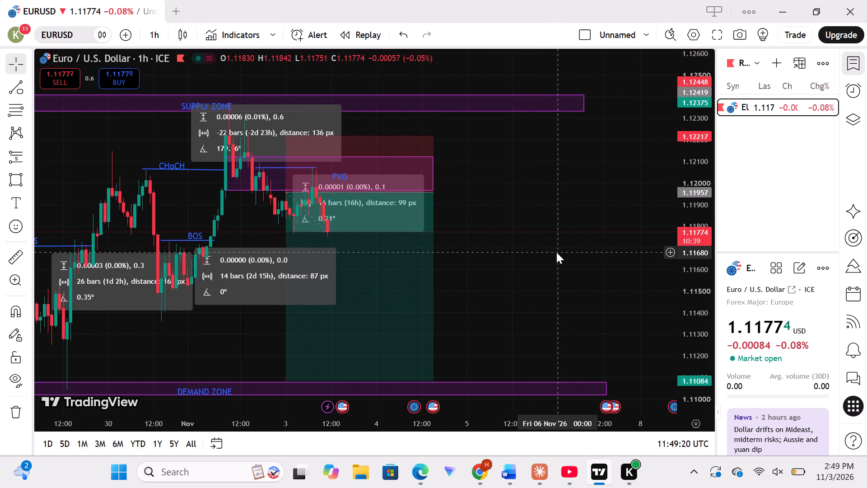
pyautogui.hscroll(-1, 556, 252)
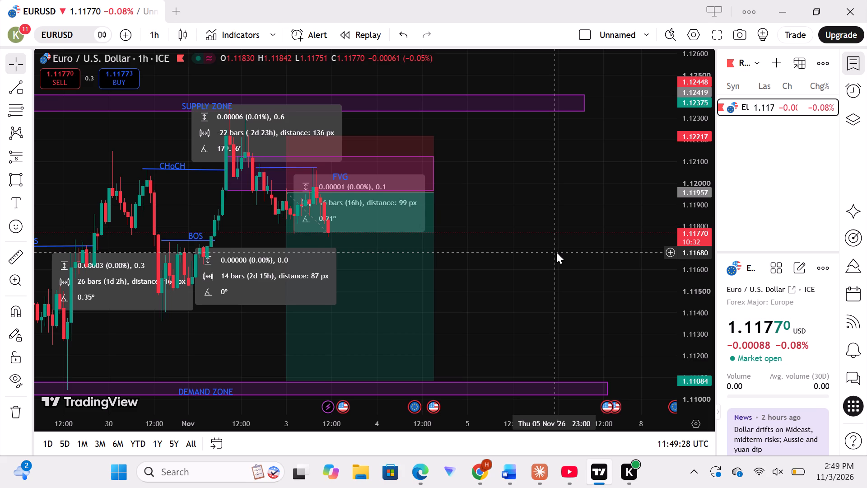
# Switch the EURUSD chart to the 4-hour timeframe and examine October's price action against the supply and demand zones.
pyautogui.click(154, 33)
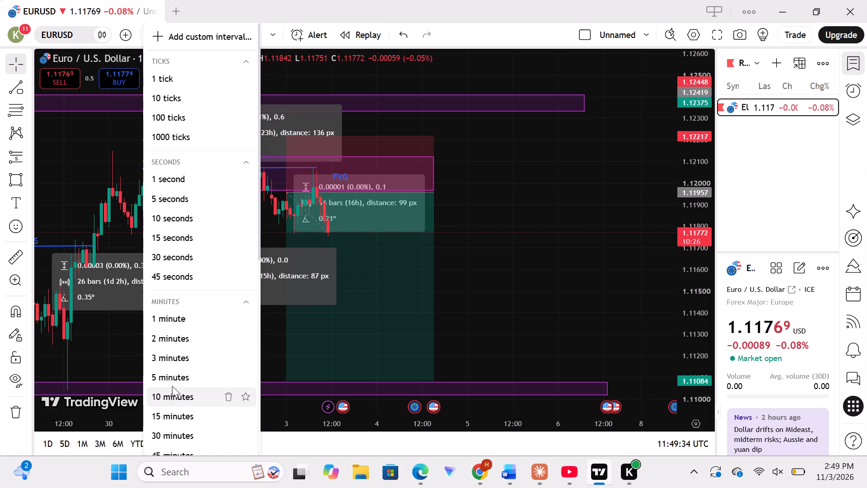
pyautogui.scroll(-3, 172, 386)
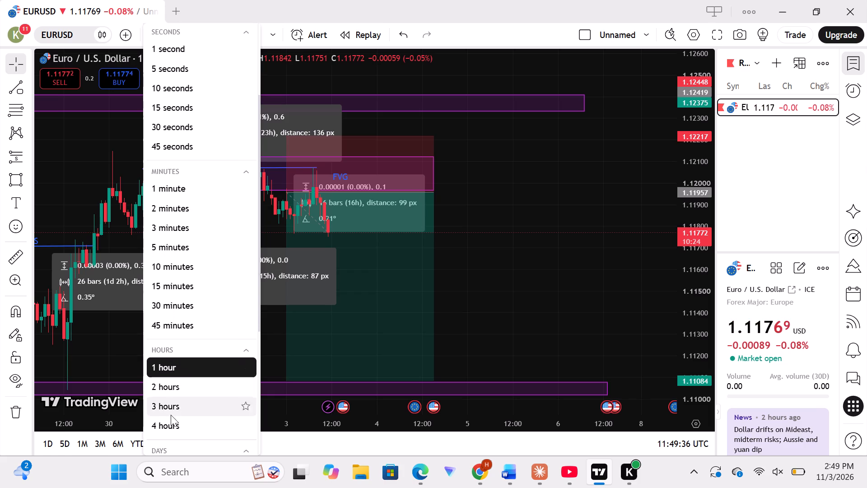
pyautogui.click(170, 418)
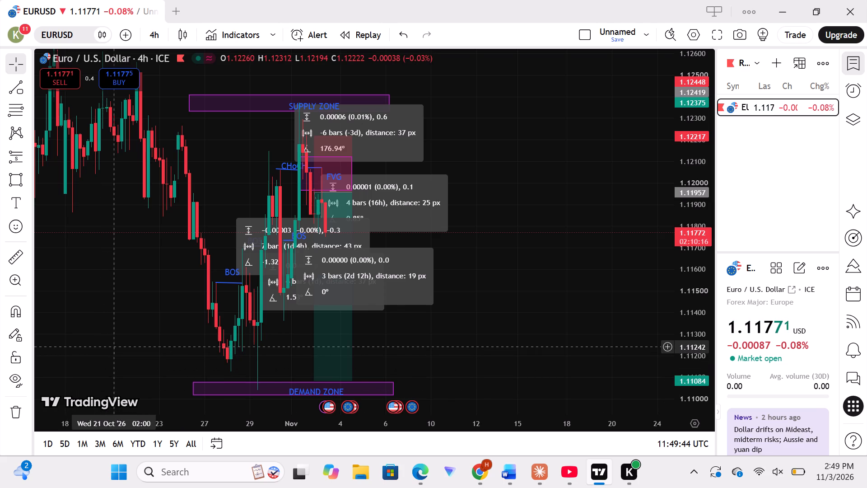
pyautogui.hscroll(6, 113, 347)
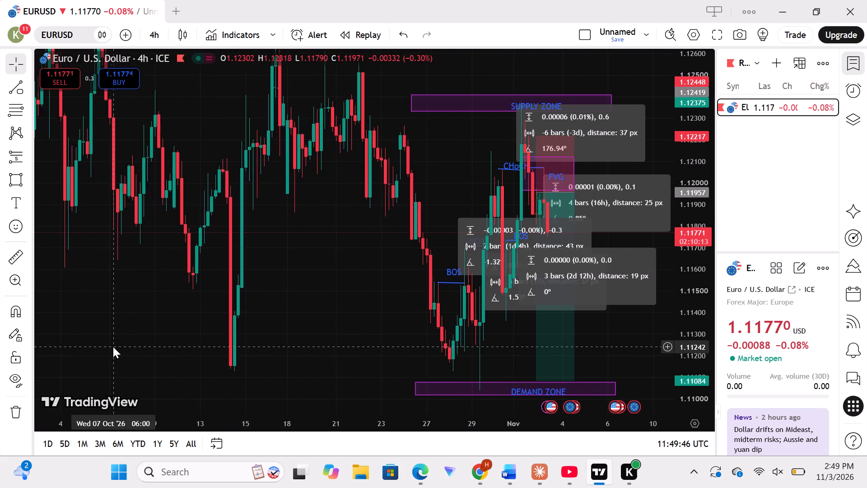
pyautogui.hscroll(3, 113, 347)
pyautogui.hscroll(-11, 113, 347)
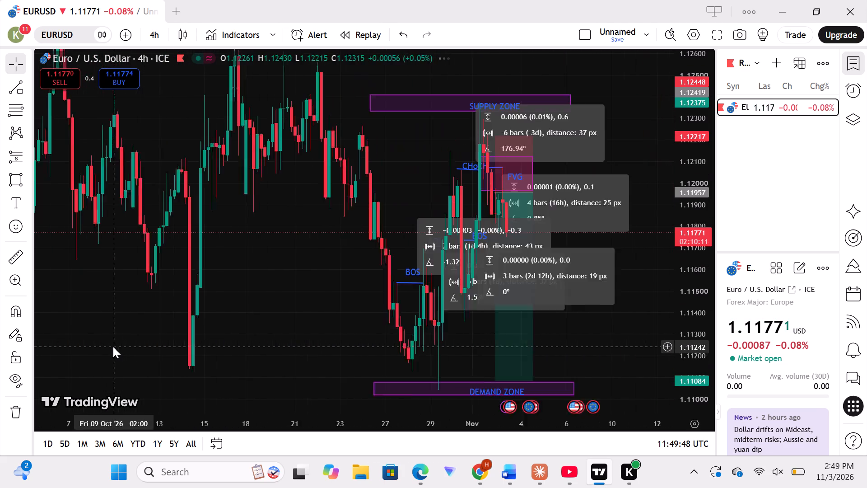
pyautogui.hscroll(4, 113, 347)
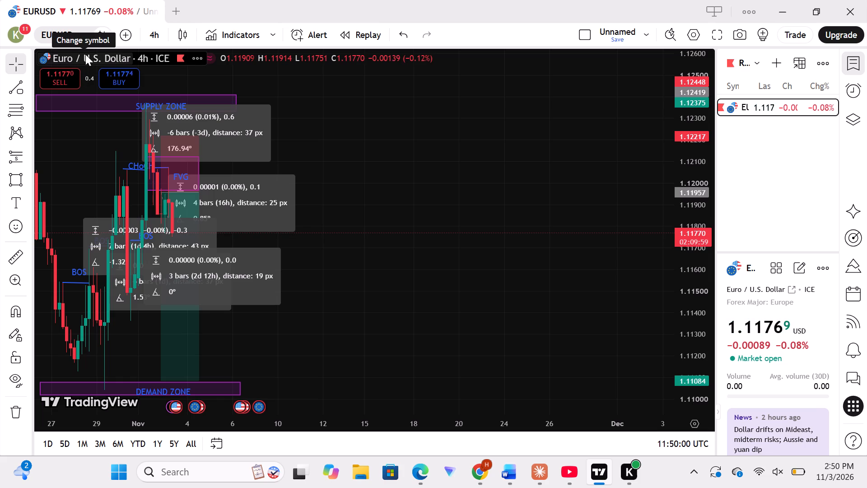
# Switch the EURUSD chart to the 1-day timeframe and examine the marked zones within a wider price range.
pyautogui.click(155, 33)
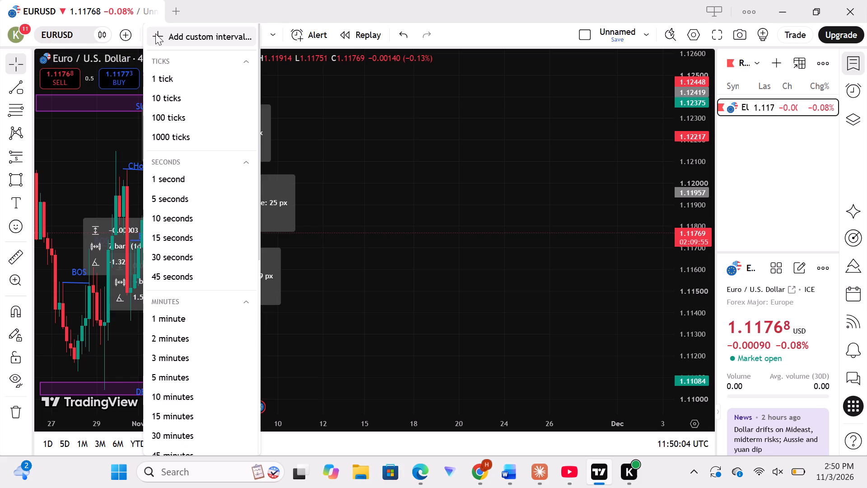
pyautogui.scroll(-5, 205, 184)
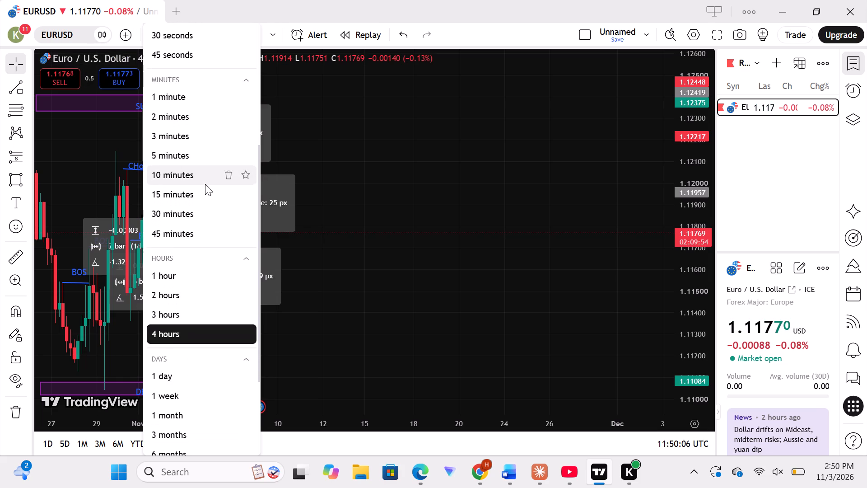
pyautogui.scroll(-2, 205, 184)
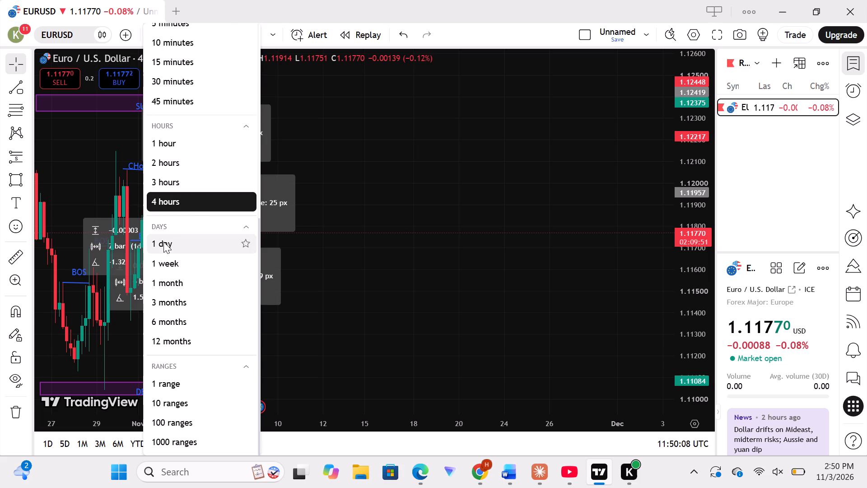
pyautogui.click(163, 242)
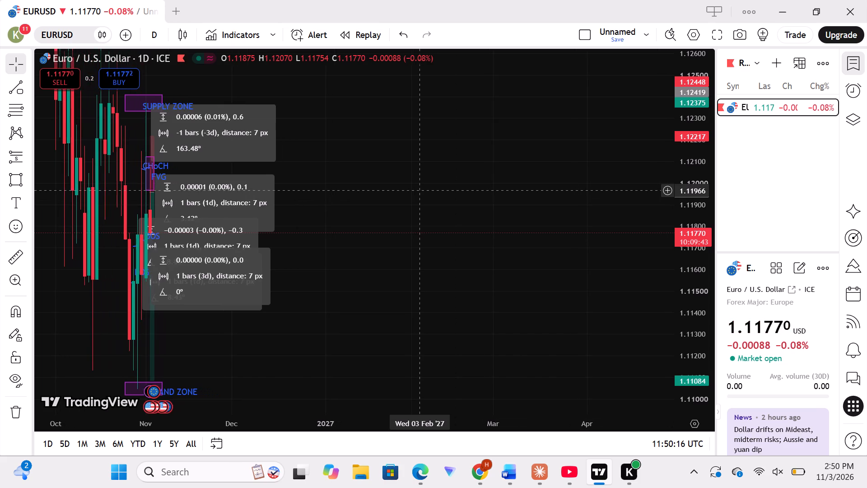
pyautogui.hscroll(2, 309, 181)
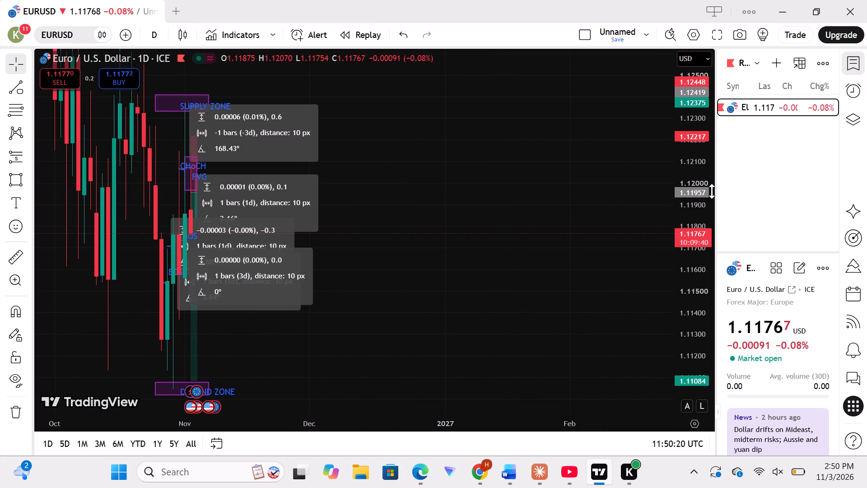
pyautogui.scroll(-4, 695, 191)
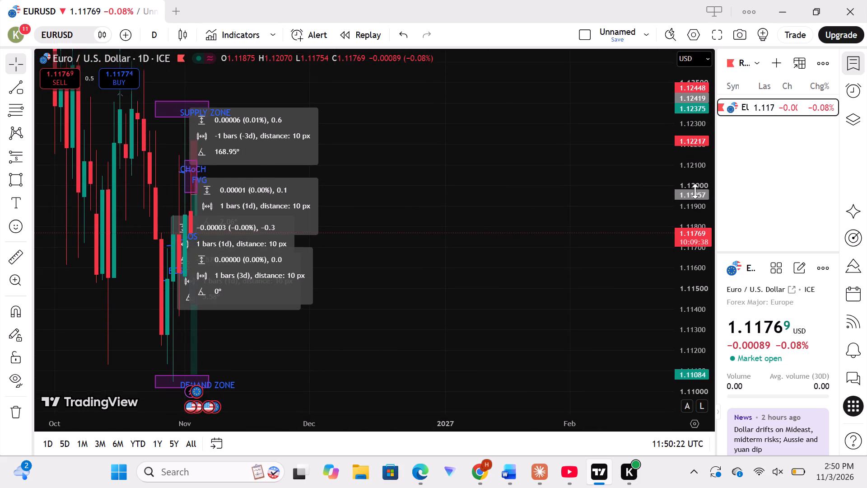
pyautogui.scroll(-4, 695, 191)
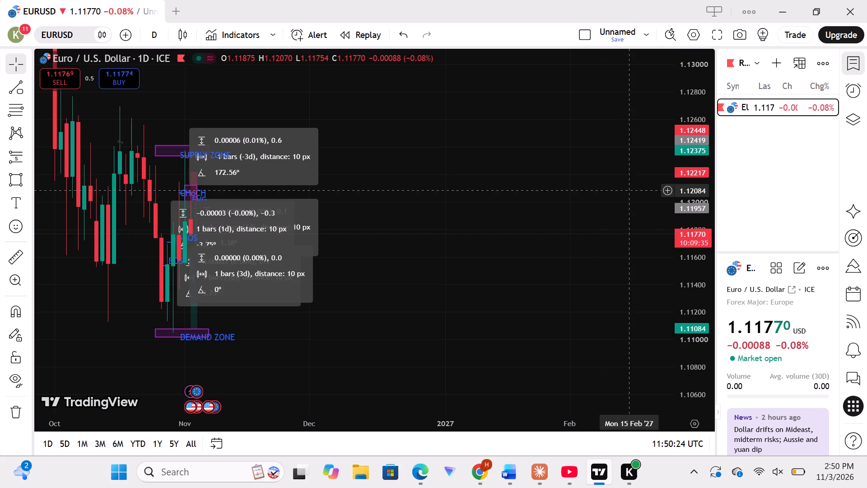
pyautogui.scroll(-2, 698, 228)
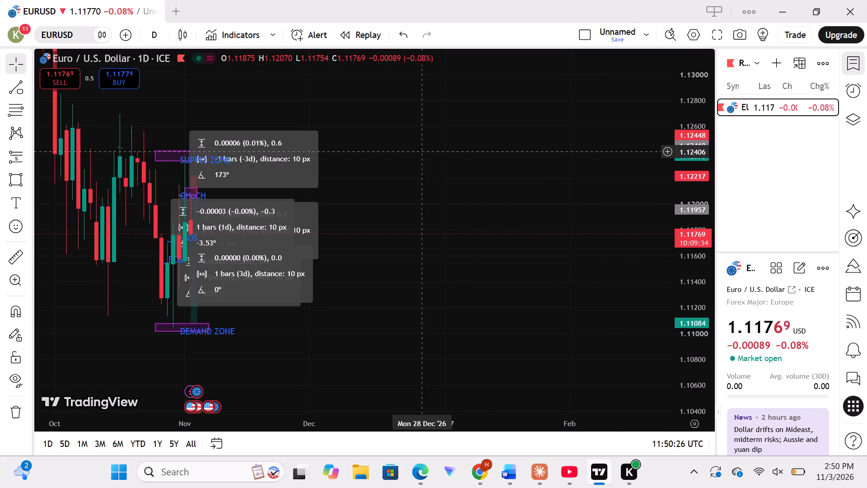
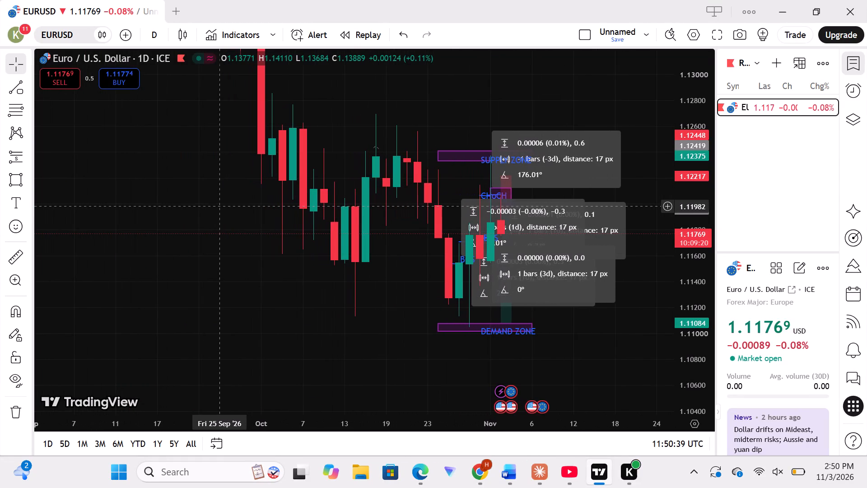
# Examine the EURUSD daily decline from September into the marked supply and demand zones, widening the range back to July.
pyautogui.scroll(1, 220, 206)
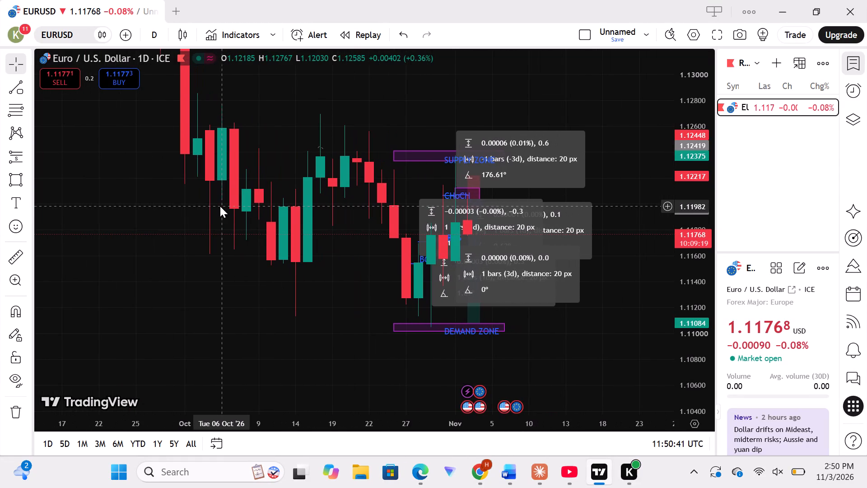
pyautogui.moveTo(220, 206); pyautogui.dragTo(242, 327)
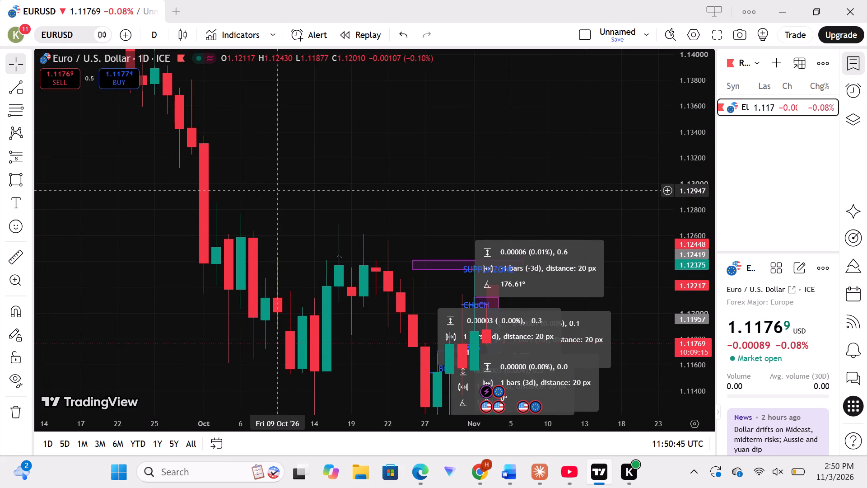
pyautogui.hscroll(1, 293, 186)
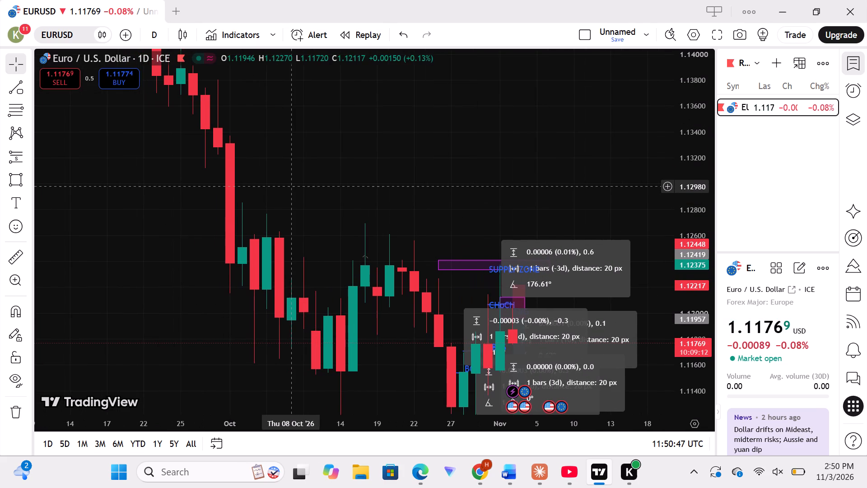
pyautogui.hscroll(1, 293, 186)
pyautogui.moveTo(293, 186); pyautogui.dragTo(282, 174)
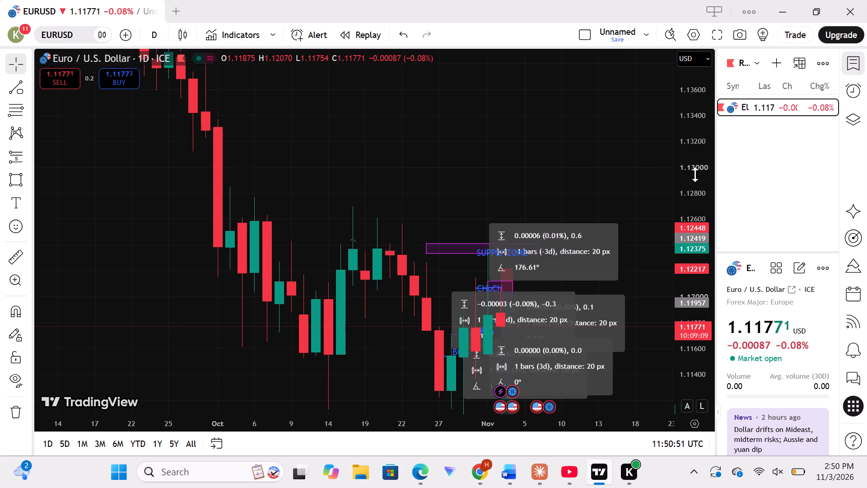
pyautogui.scroll(2, 695, 174)
pyautogui.scroll(-5, 695, 174)
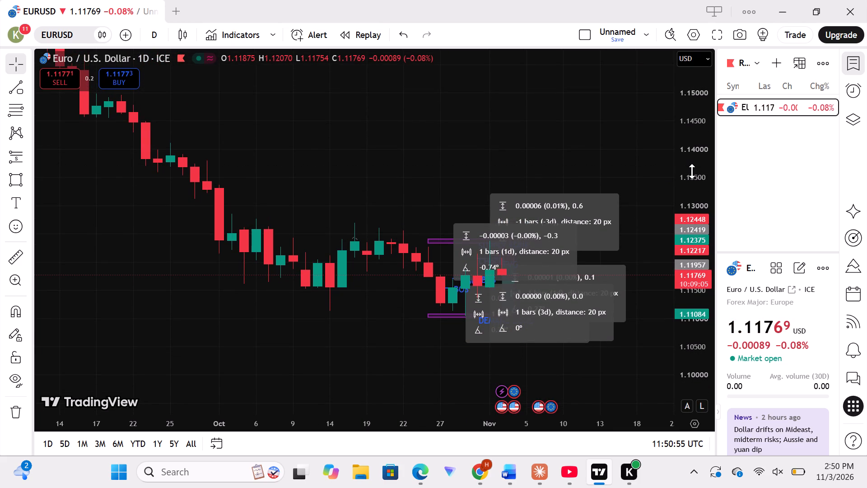
pyautogui.scroll(3, 692, 171)
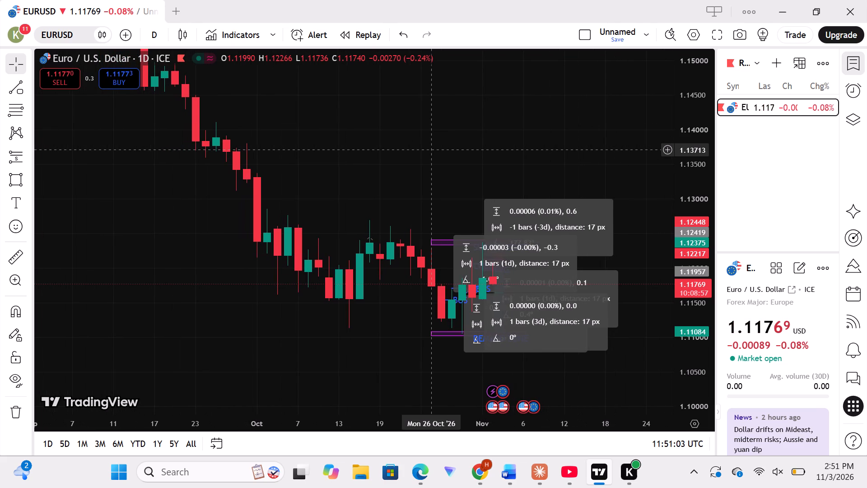
pyautogui.scroll(-1, 690, 175)
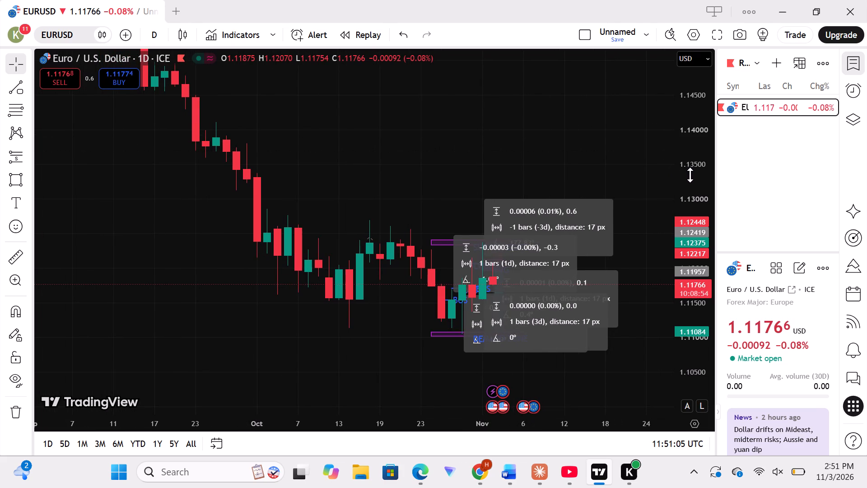
pyautogui.scroll(-3, 690, 175)
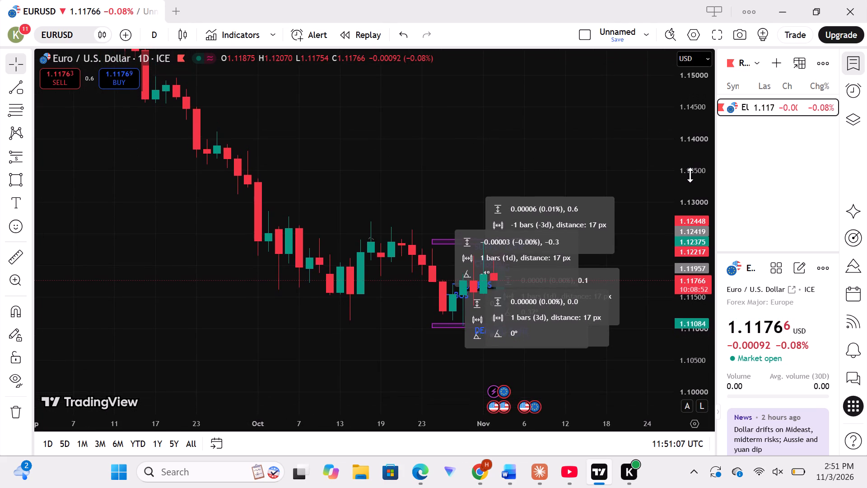
pyautogui.scroll(-3, 690, 175)
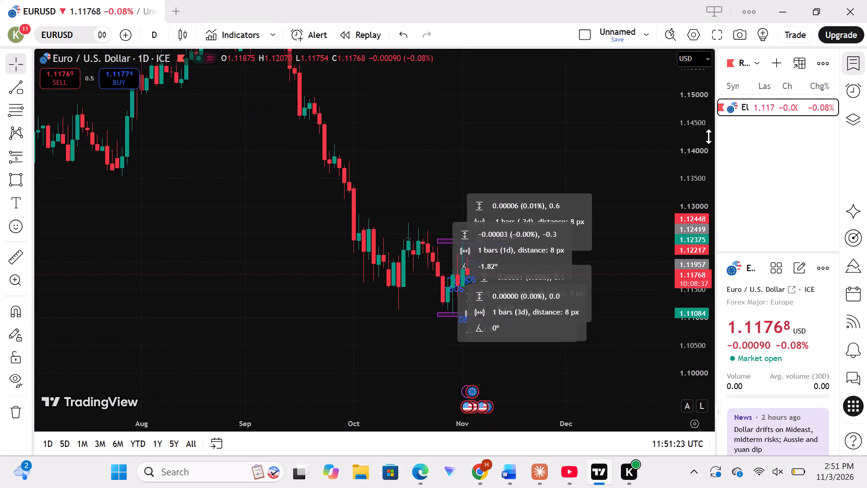
pyautogui.scroll(-1, 693, 145)
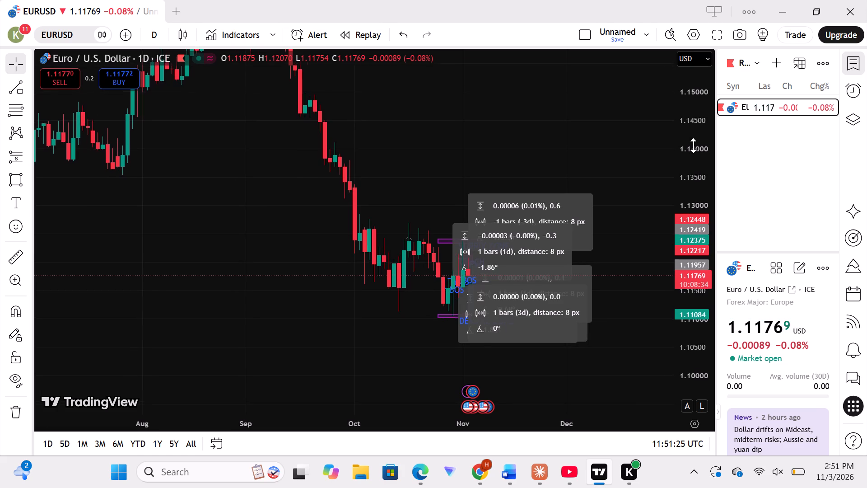
pyautogui.scroll(-5, 693, 145)
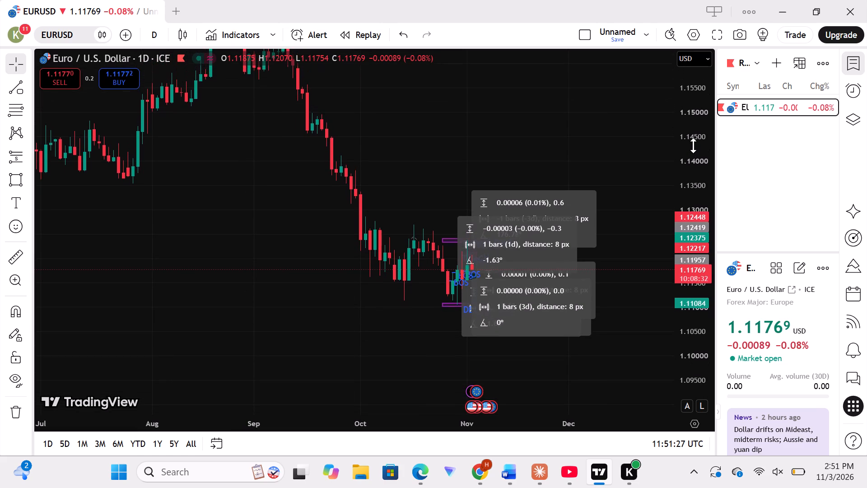
pyautogui.scroll(-2, 693, 145)
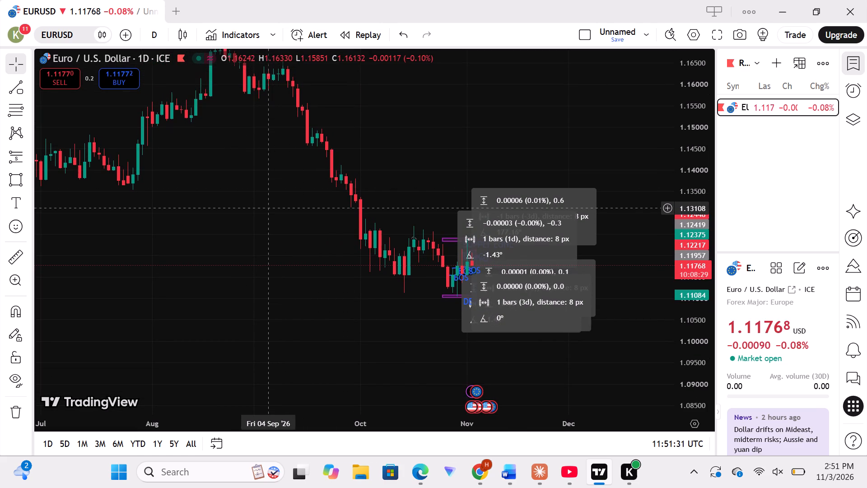
# Examine the EURUSD daily price history from September 2026 back to early 2025.
pyautogui.moveTo(269, 208); pyautogui.dragTo(524, 229)
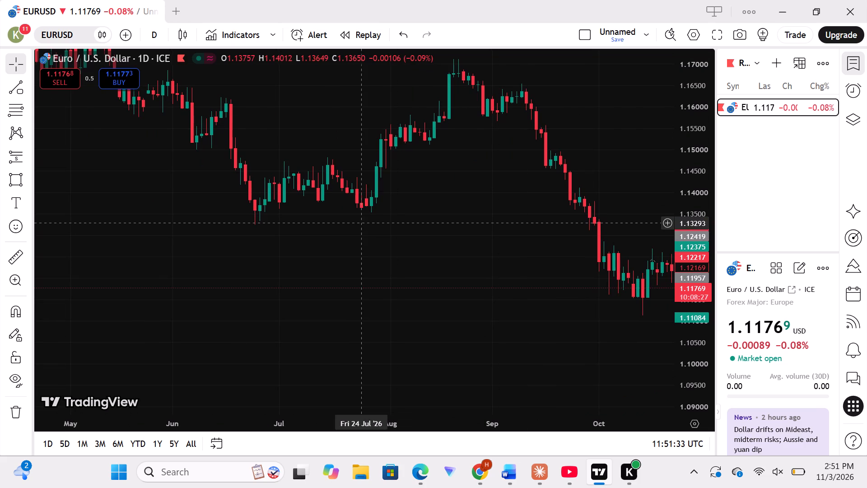
pyautogui.moveTo(231, 226); pyautogui.dragTo(564, 315)
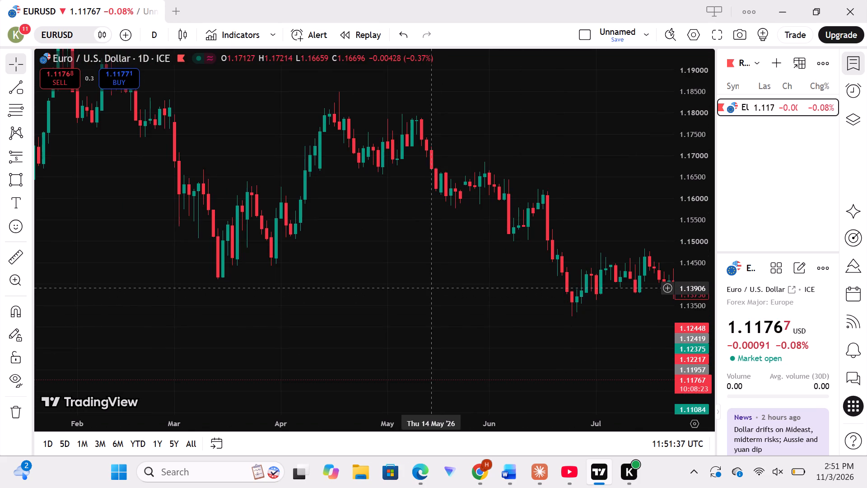
pyautogui.moveTo(434, 288); pyautogui.dragTo(633, 211)
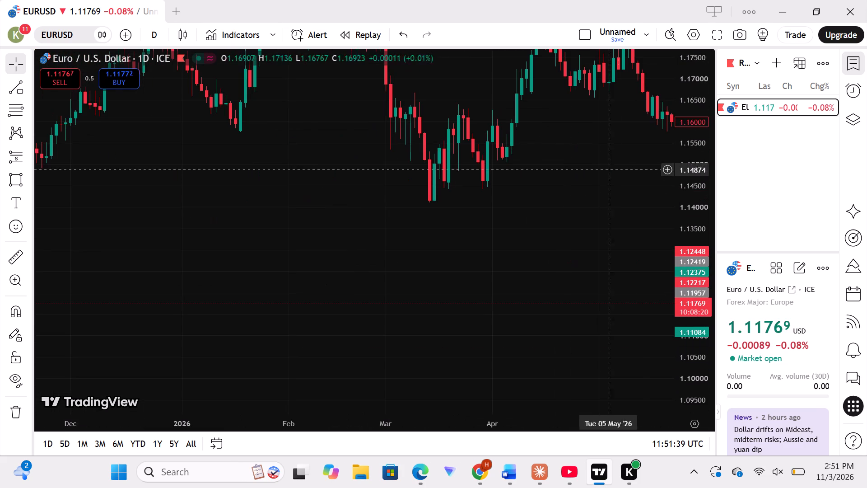
pyautogui.moveTo(300, 216); pyautogui.dragTo(723, 233)
pyautogui.moveTo(460, 247); pyautogui.dragTo(812, 265)
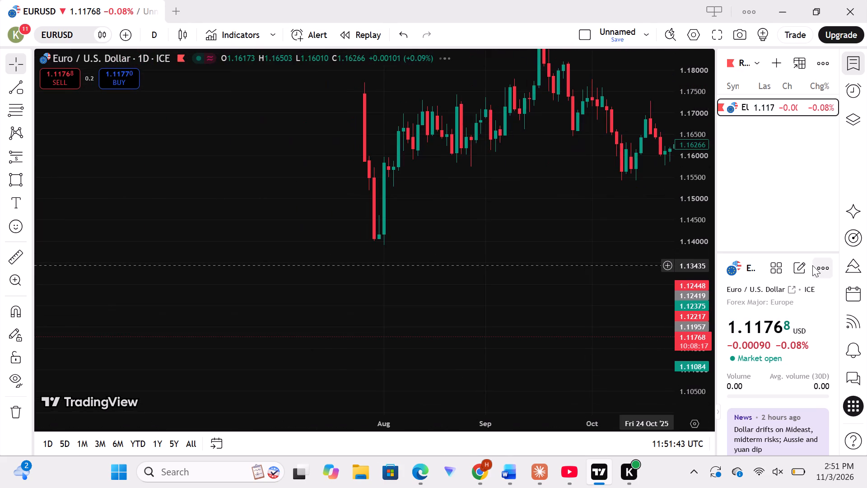
pyautogui.hscroll(-7, 542, 282)
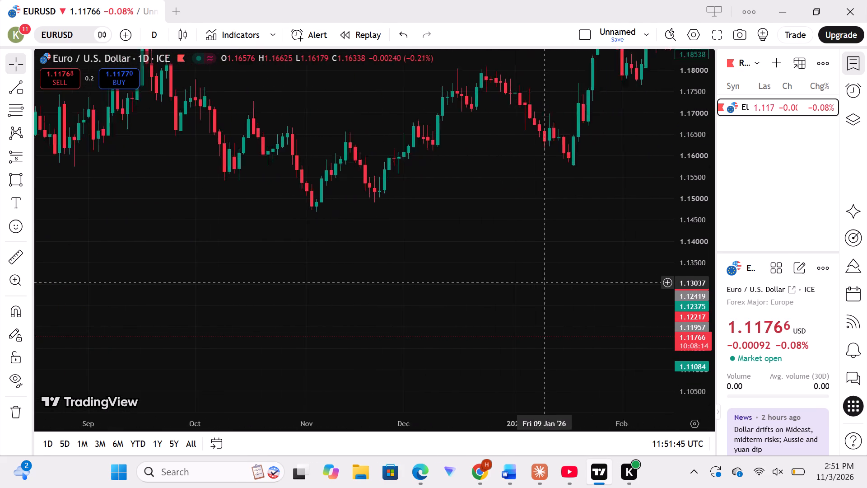
pyautogui.hscroll(-4, 542, 282)
pyautogui.hscroll(13, 542, 282)
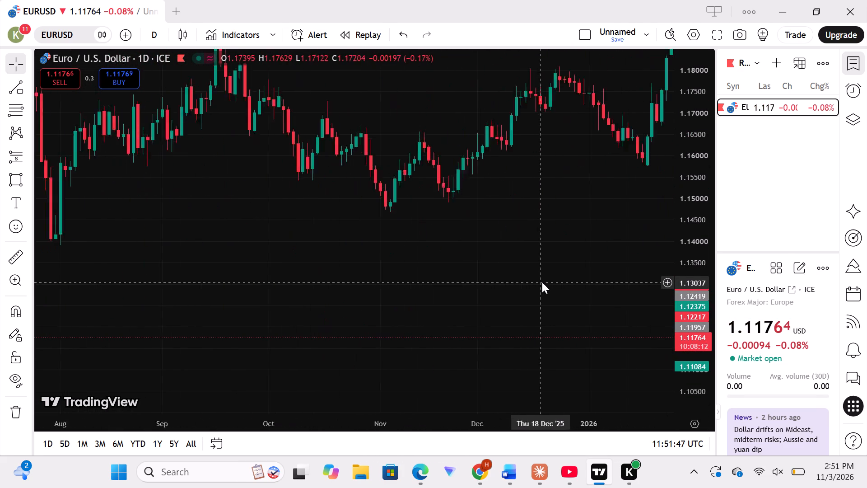
pyautogui.hscroll(3, 542, 282)
pyautogui.hscroll(-4, 542, 282)
pyautogui.scroll(-2, 542, 282)
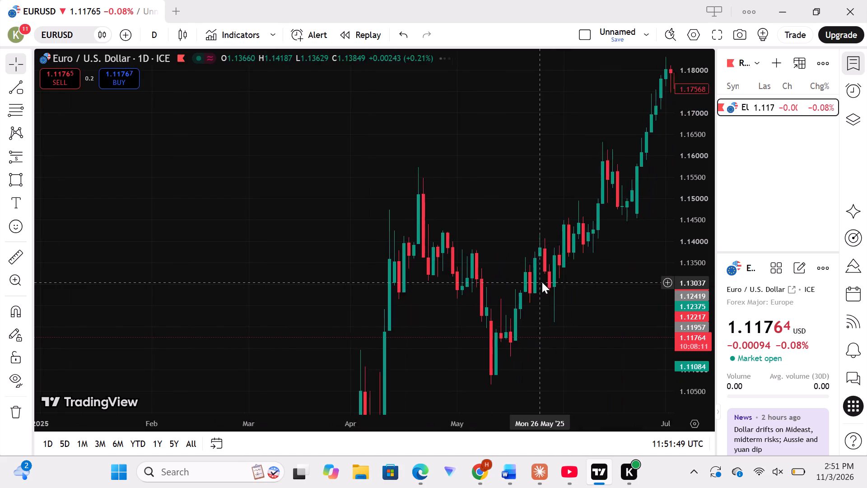
pyautogui.scroll(-2, 542, 282)
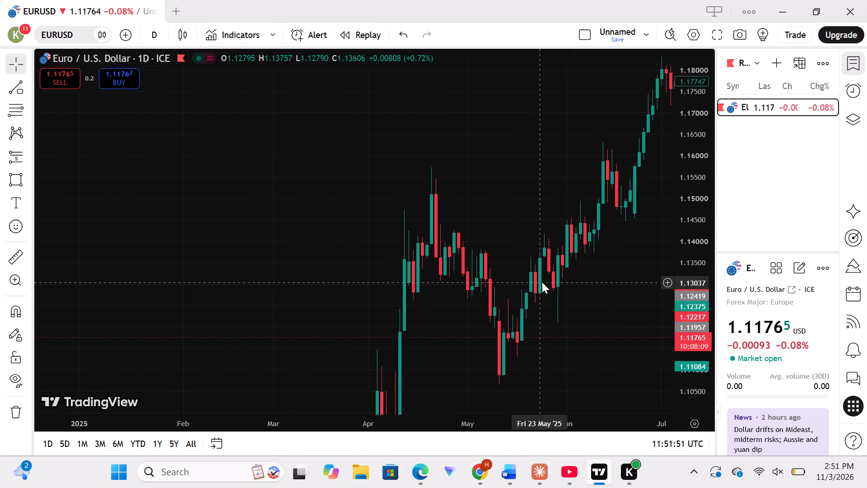
# Examine the EURUSD daily swings from April 2025 forward to the marked-up zones at November 2026.
pyautogui.hscroll(-6, 542, 282)
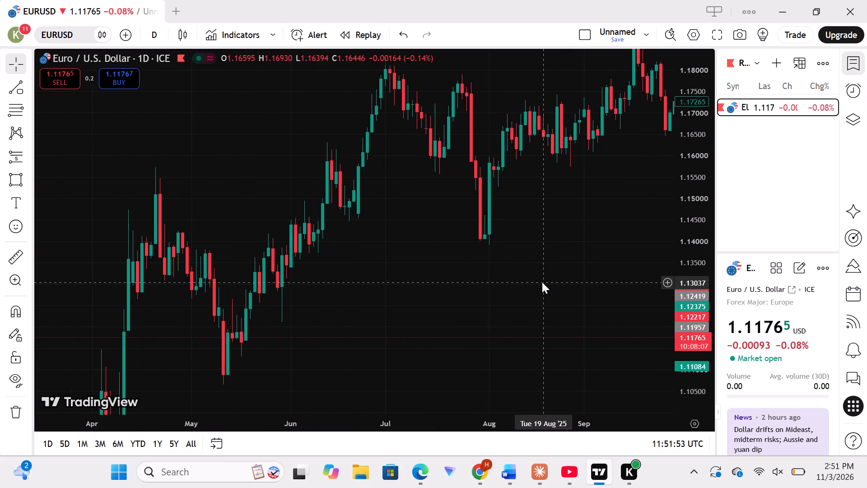
pyautogui.hscroll(-4, 542, 282)
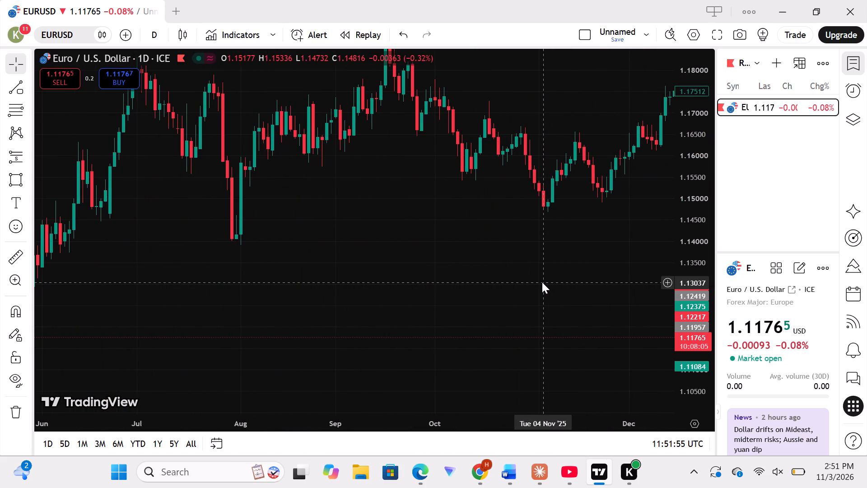
pyautogui.hscroll(-5, 542, 282)
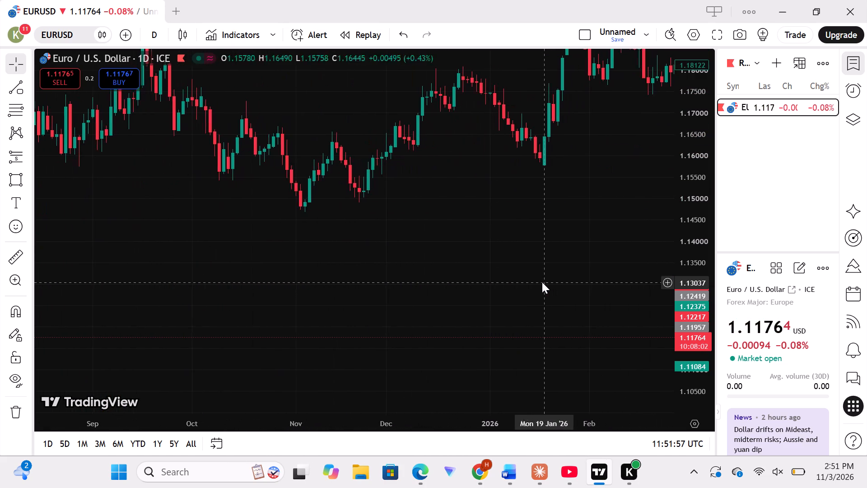
pyautogui.hscroll(-2, 542, 282)
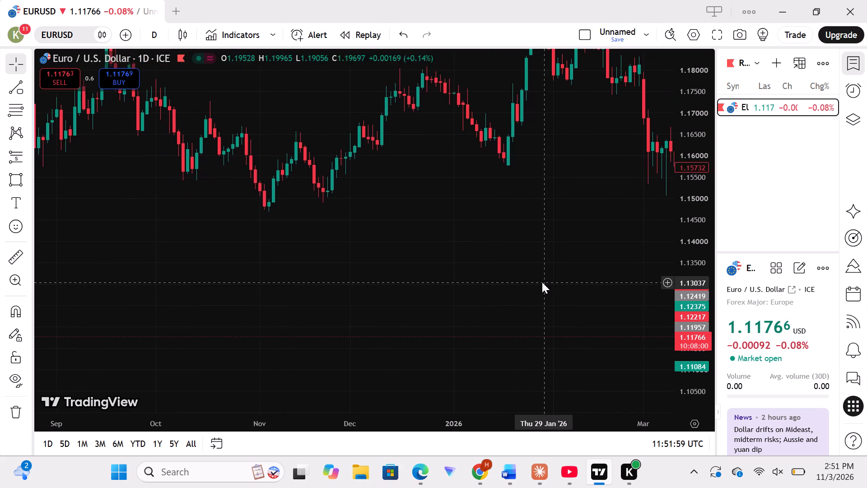
pyautogui.hscroll(-5, 542, 282)
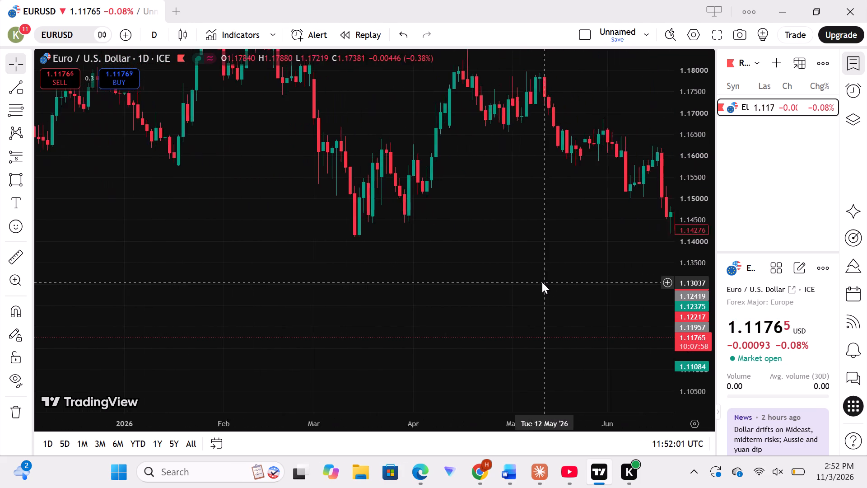
pyautogui.hscroll(-8, 542, 282)
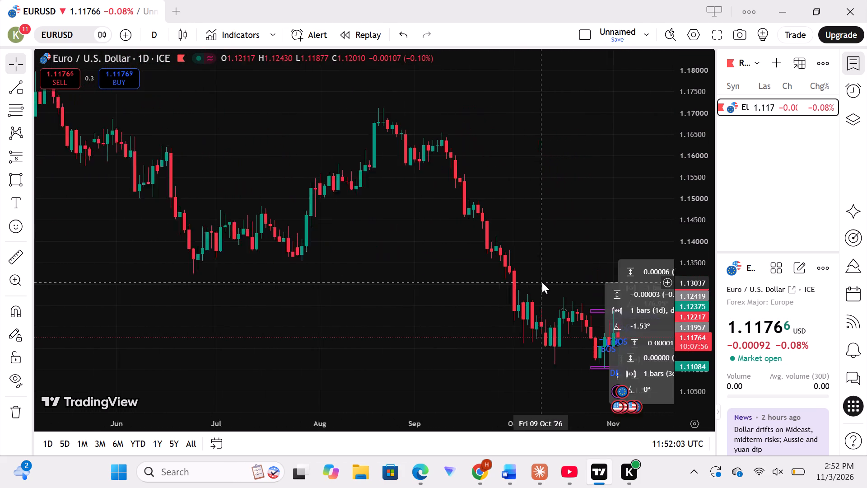
pyautogui.hscroll(1, 542, 282)
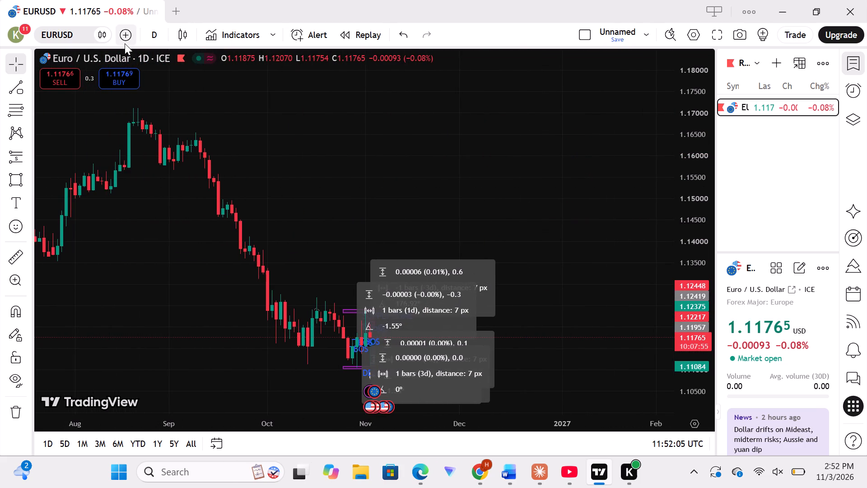
# Switch the EURUSD chart to the 1-week timeframe and examine price history back to late 2023 and the marked zones.
pyautogui.click(149, 30)
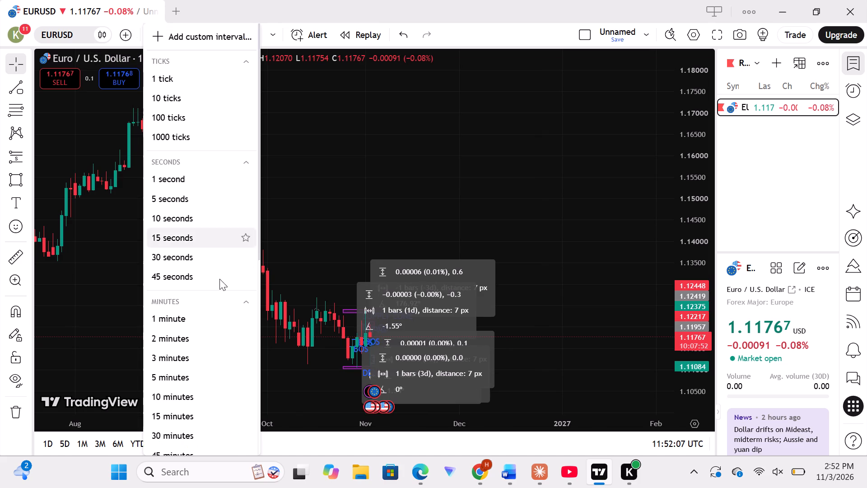
pyautogui.scroll(-3, 210, 293)
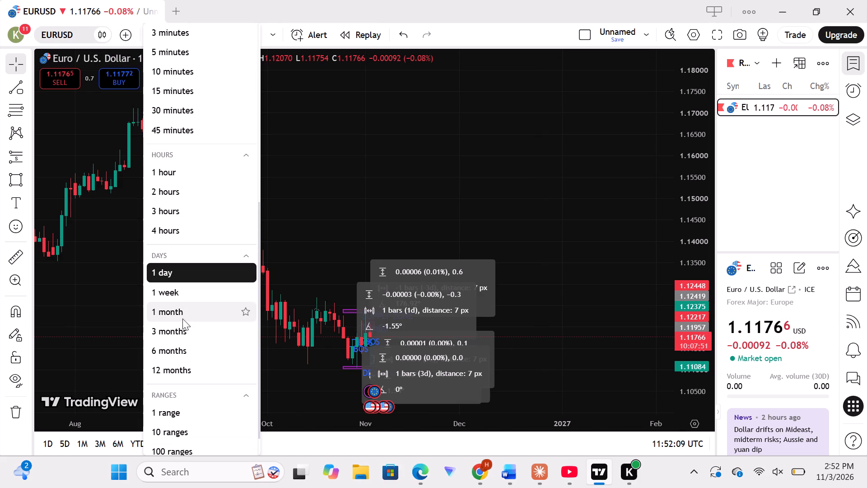
pyautogui.click(182, 291)
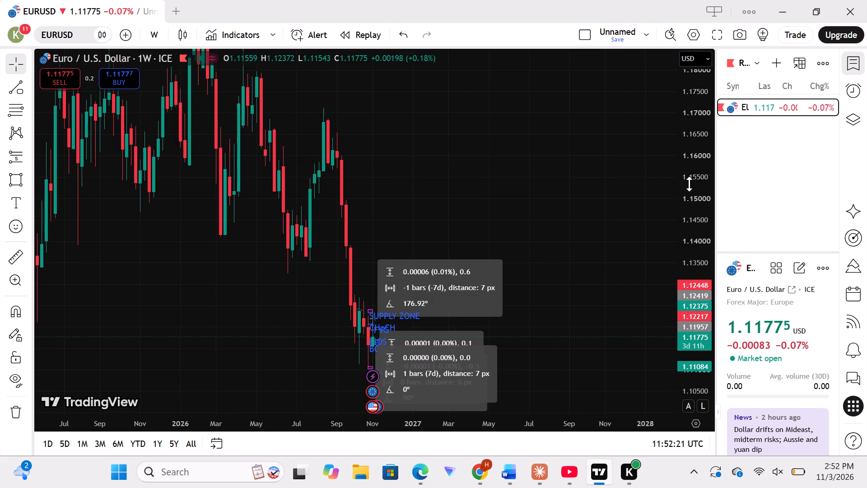
pyautogui.scroll(-3, 690, 185)
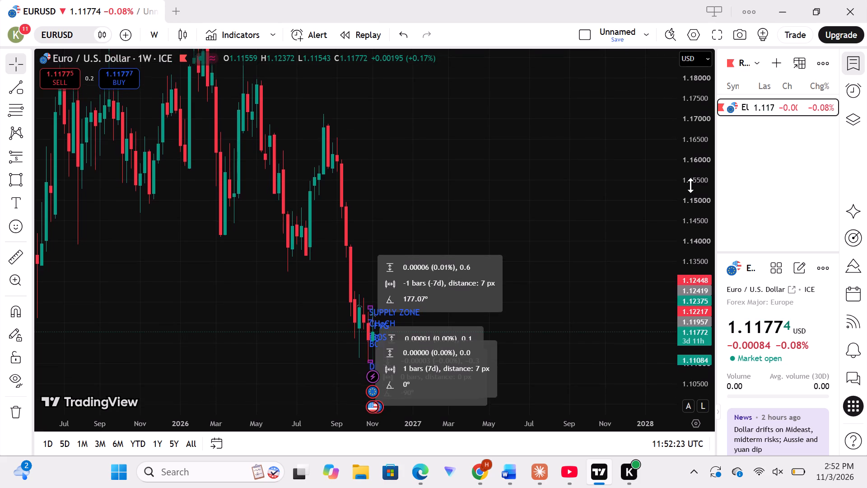
pyautogui.scroll(-4, 690, 185)
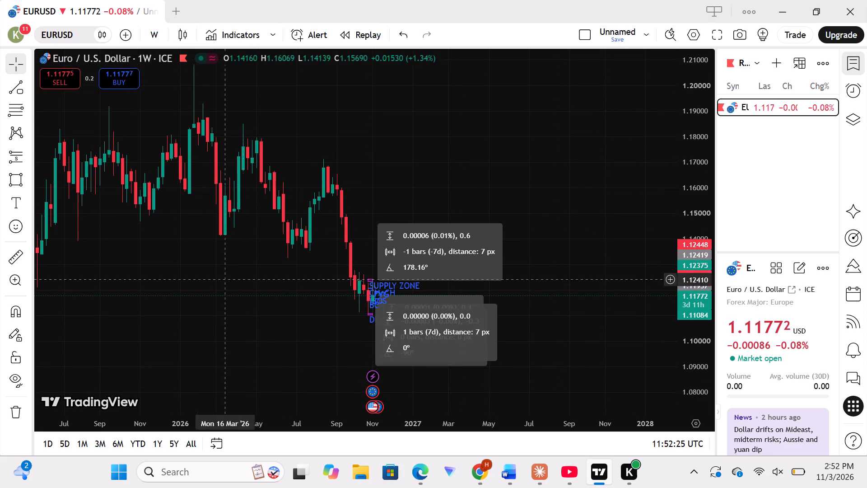
pyautogui.hscroll(5, 205, 285)
pyautogui.scroll(-1, 205, 285)
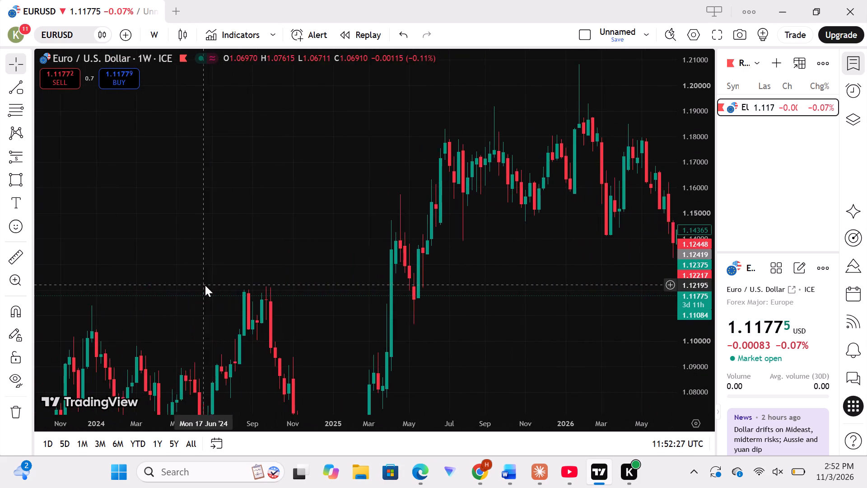
pyautogui.scroll(-2, 205, 285)
pyautogui.hscroll(1, 205, 285)
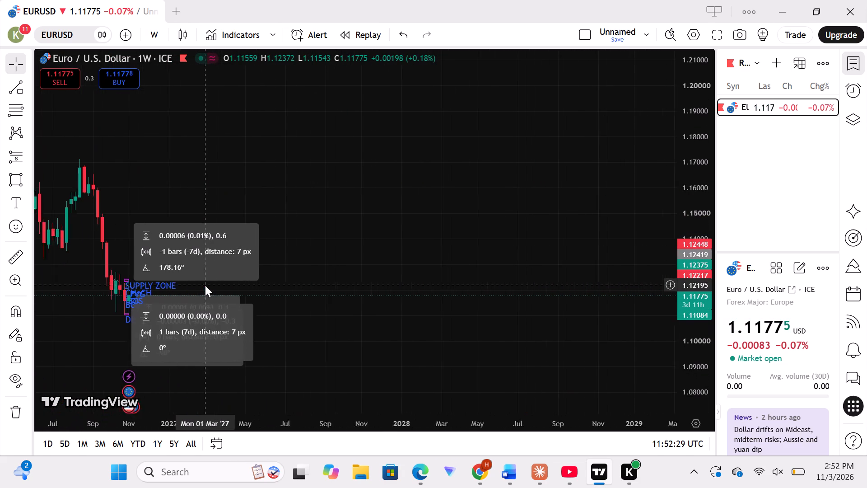
pyautogui.hscroll(1, 205, 285)
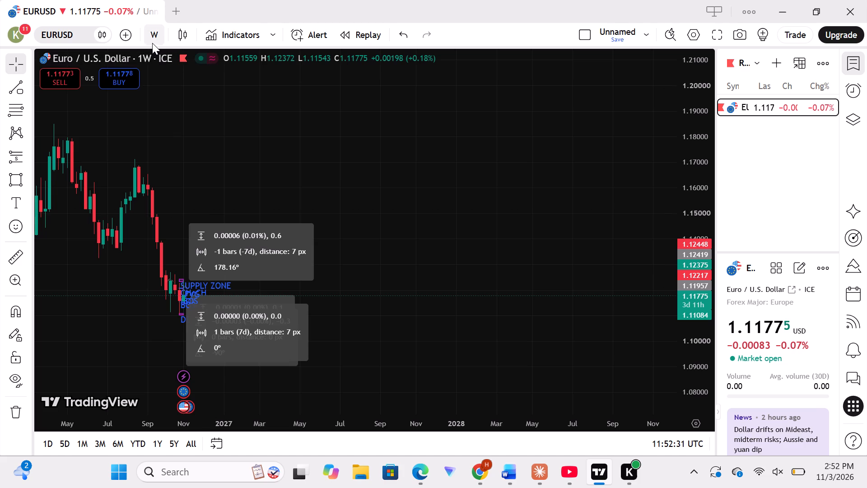
# Switch the EURUSD chart to the 1-month timeframe and examine the swings since 2024 over a wider price range.
pyautogui.click(152, 43)
pyautogui.scroll(-3, 204, 306)
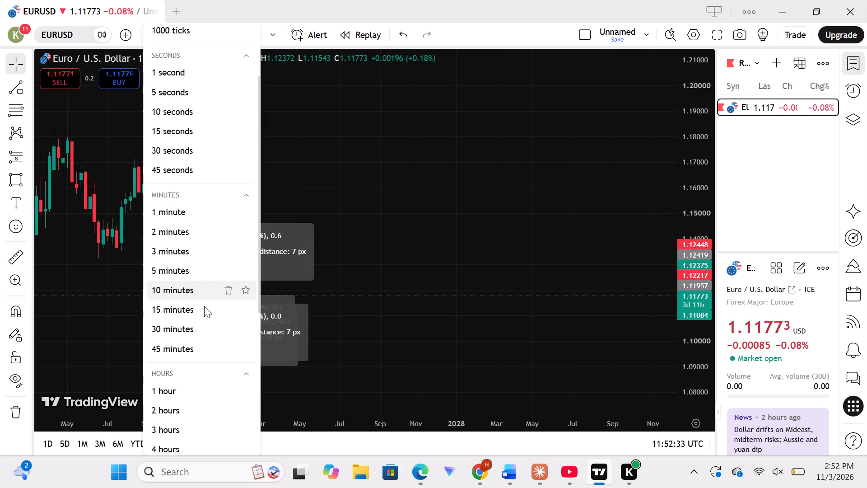
pyautogui.scroll(-2, 204, 306)
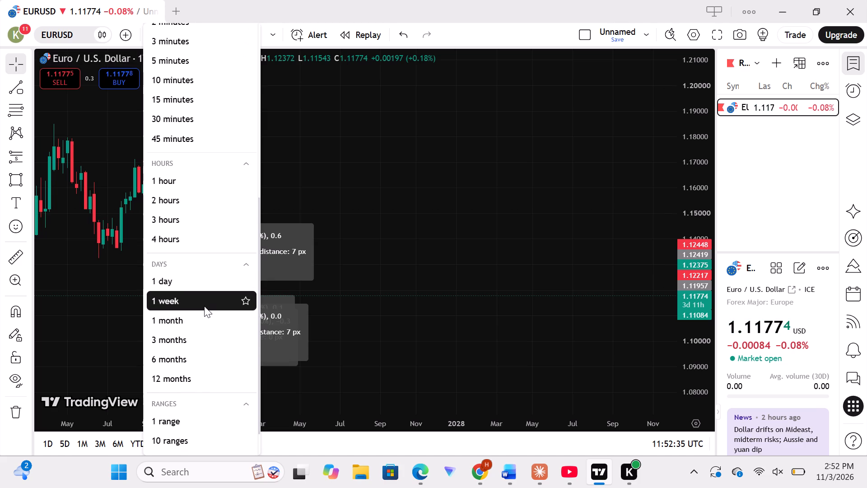
pyautogui.click(181, 323)
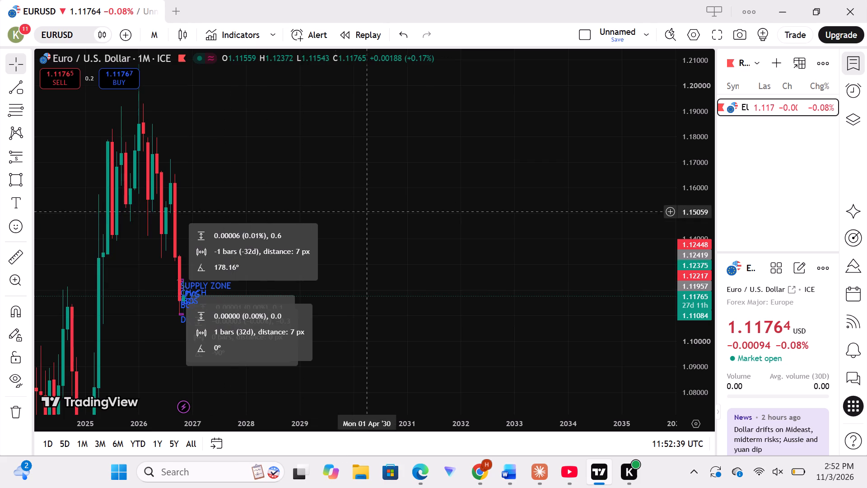
pyautogui.scroll(-2, 693, 174)
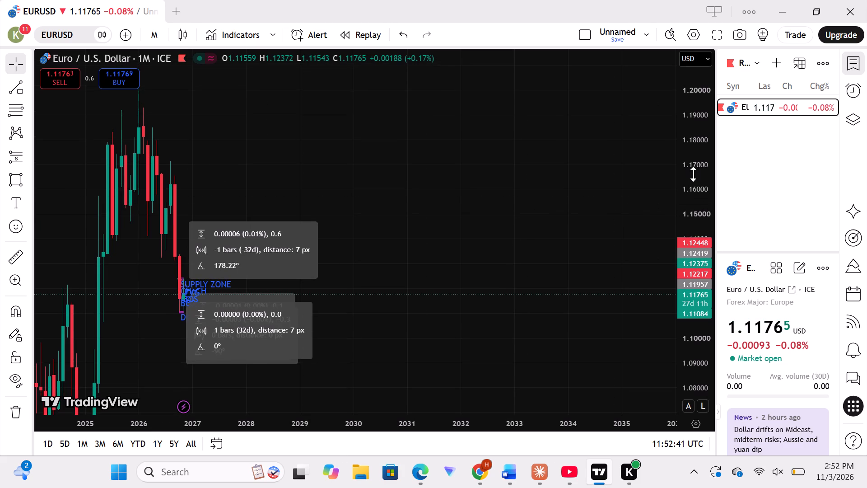
pyautogui.scroll(-7, 693, 174)
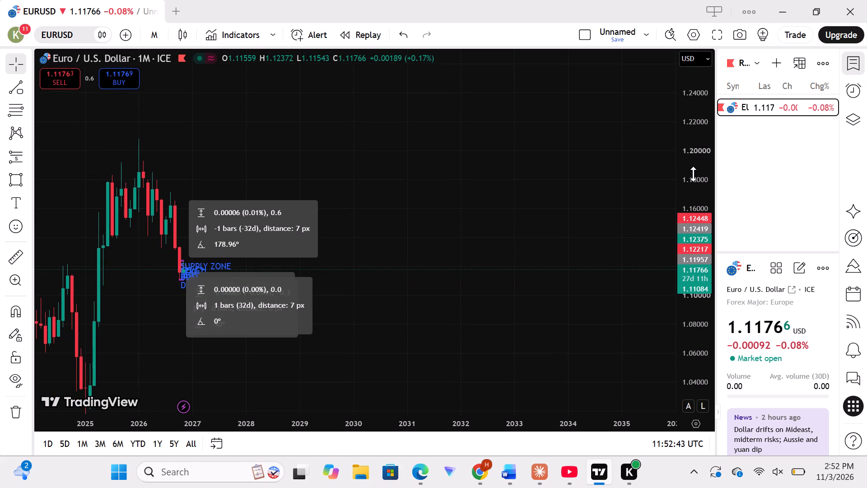
pyautogui.scroll(-5, 693, 174)
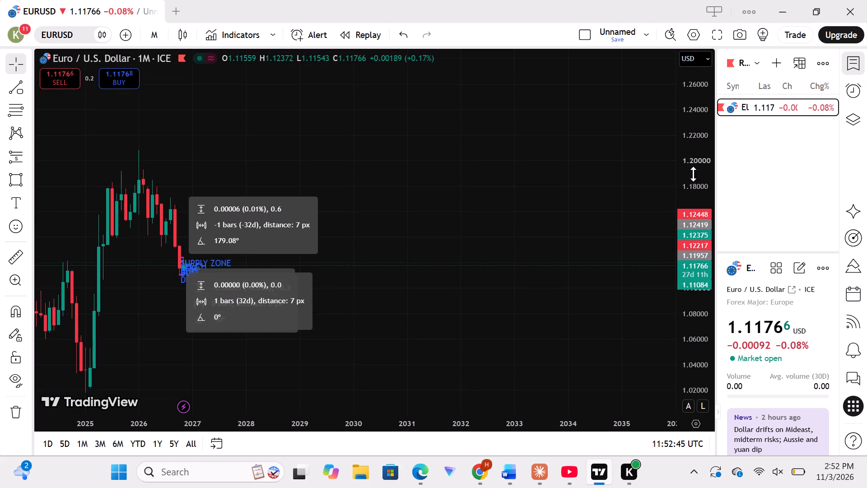
pyautogui.scroll(-1, 693, 174)
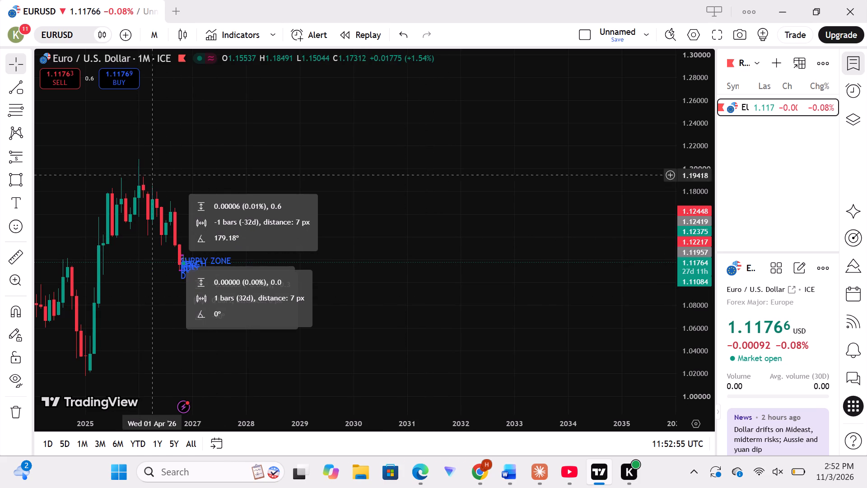
# Change the chart symbol from EURUSD to the OANDA EURSGD forex pair.
pyautogui.click(63, 38)
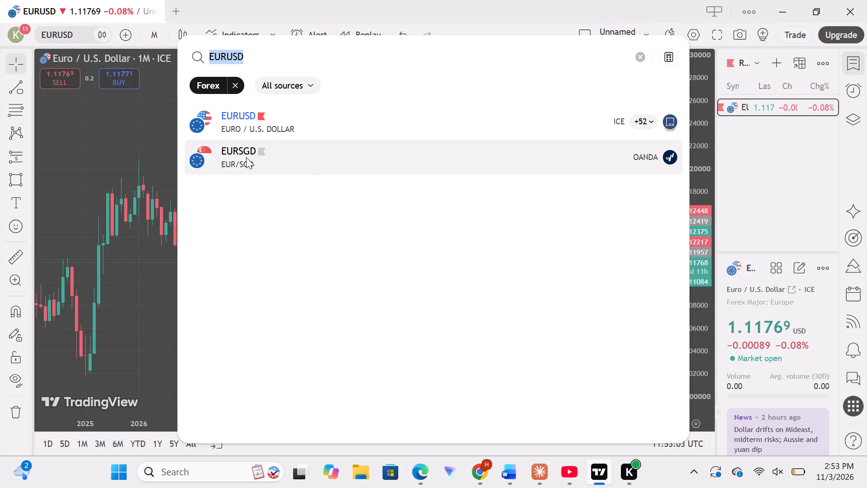
pyautogui.click(205, 88)
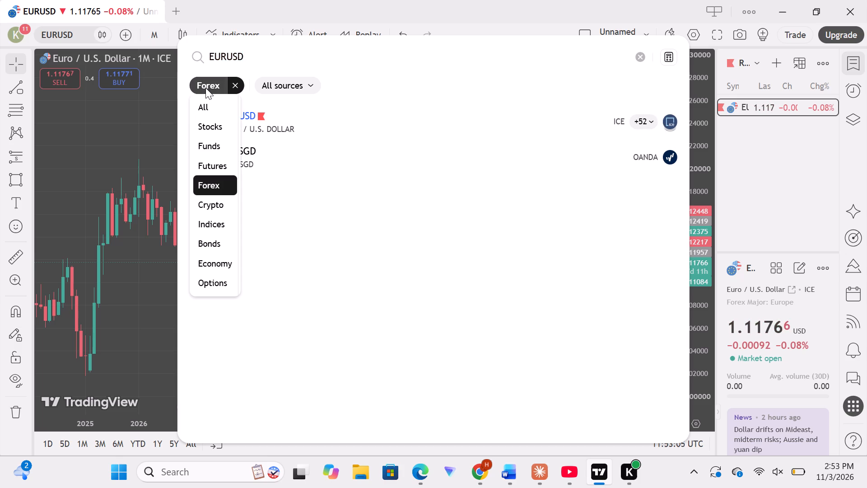
pyautogui.click(273, 148)
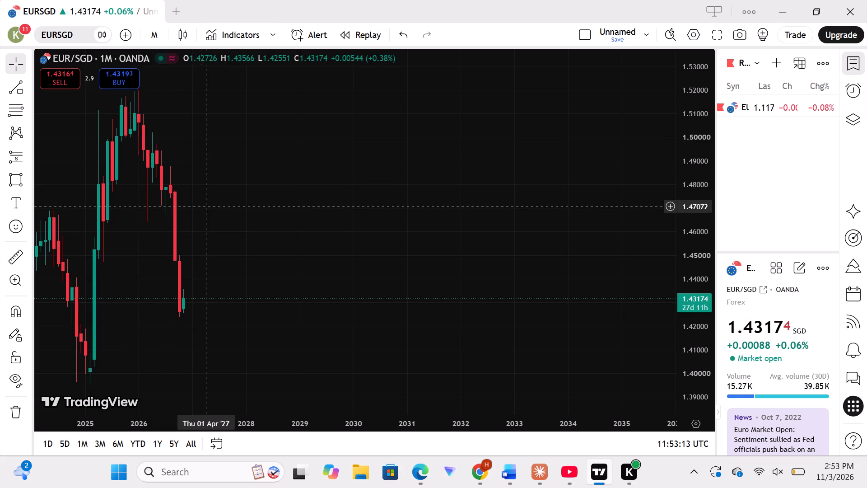
# Examine the EURSGD monthly swings from 2021 to 2026 over a price range of about 1.30 to 1.62.
pyautogui.hscroll(1, 205, 206)
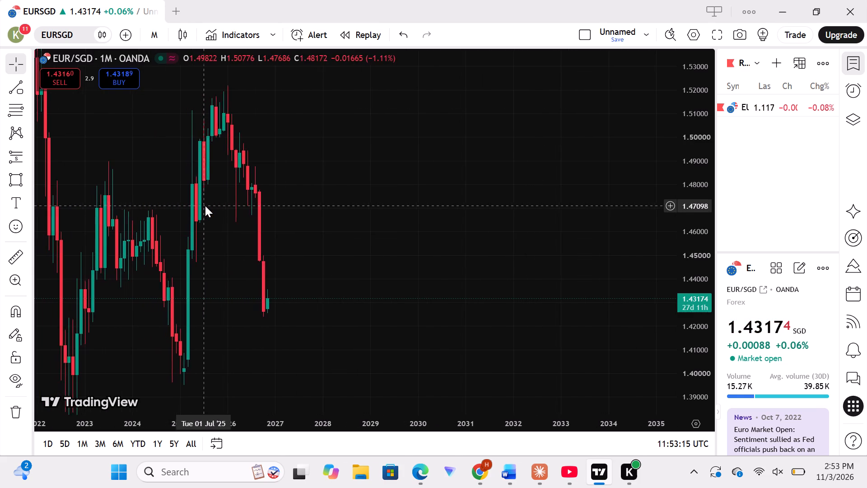
pyautogui.hscroll(2, 205, 206)
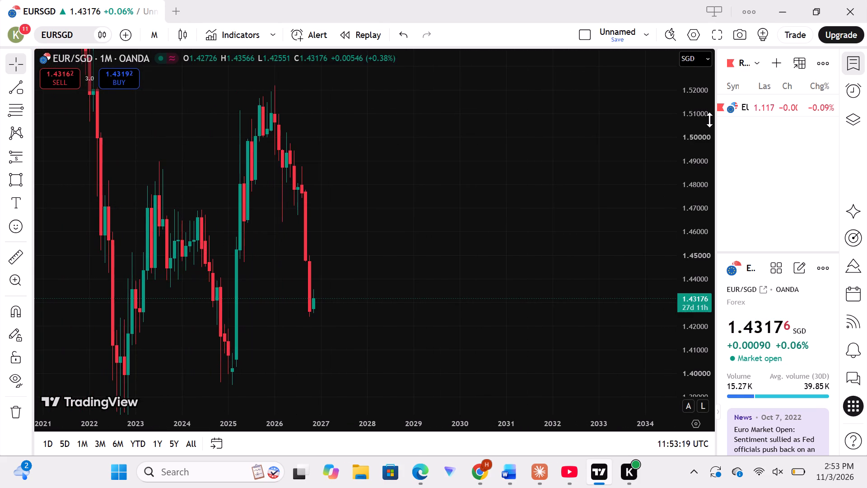
pyautogui.scroll(-8, 699, 130)
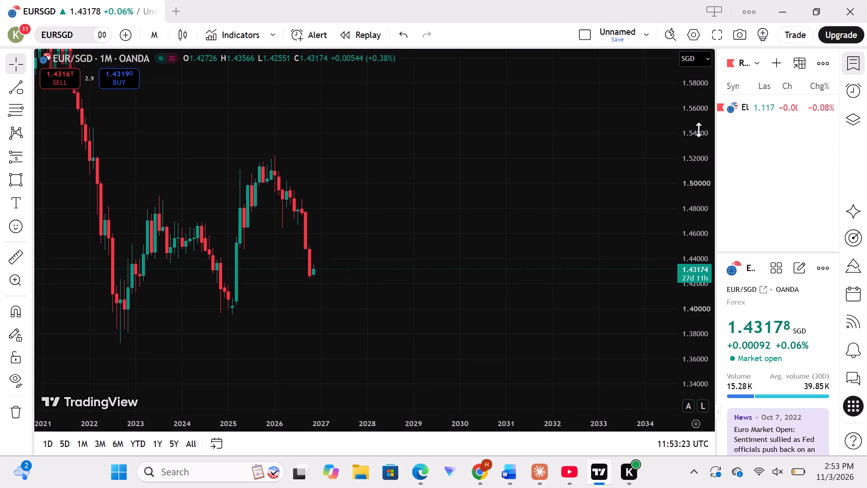
pyautogui.scroll(-3, 699, 130)
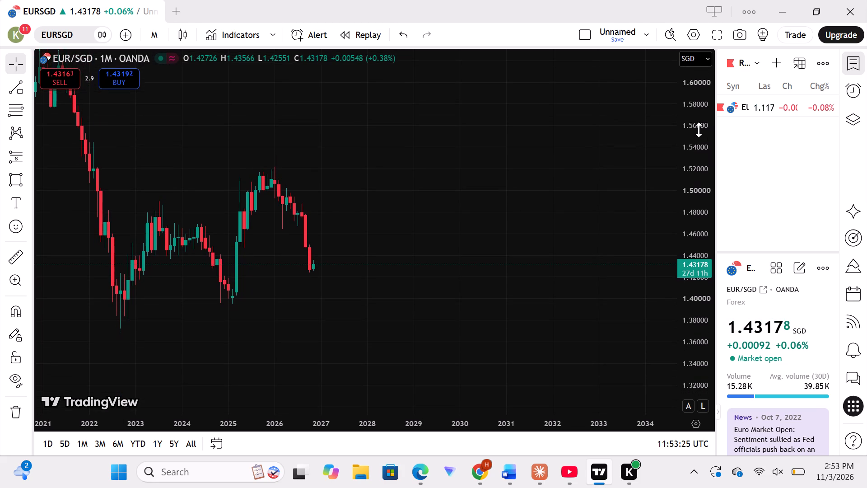
pyautogui.scroll(-5, 699, 130)
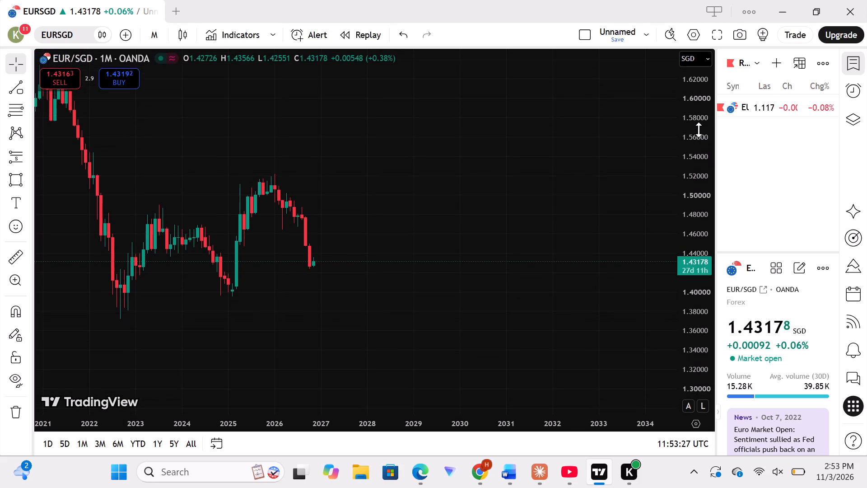
pyautogui.scroll(-3, 699, 130)
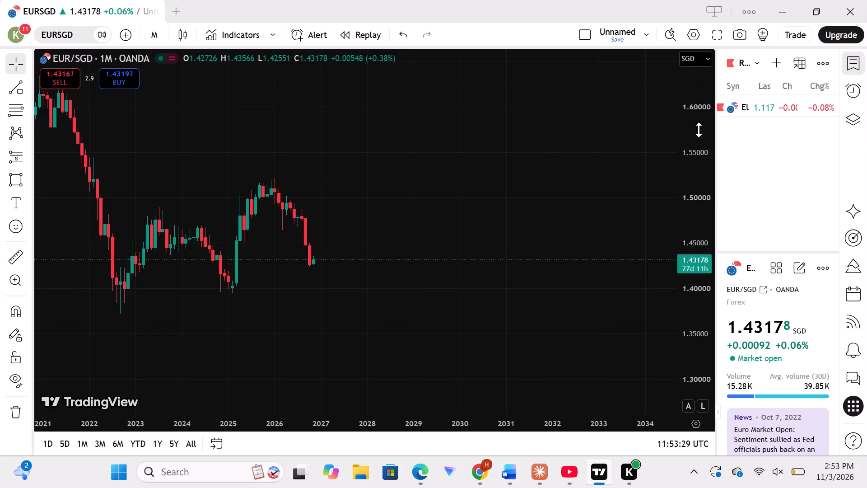
# Examine the EURSGD monthly price history further back to 2019, including the highs of 2020 and 2021.
pyautogui.scroll(1, 699, 130)
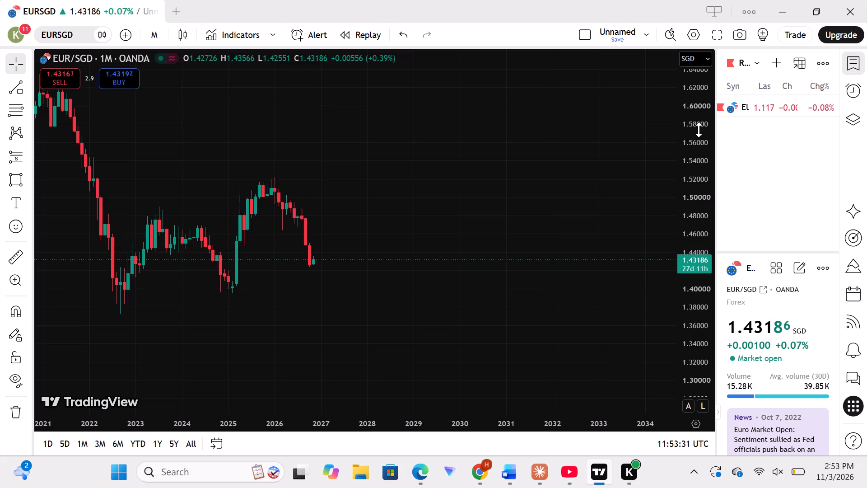
pyautogui.scroll(1, 699, 130)
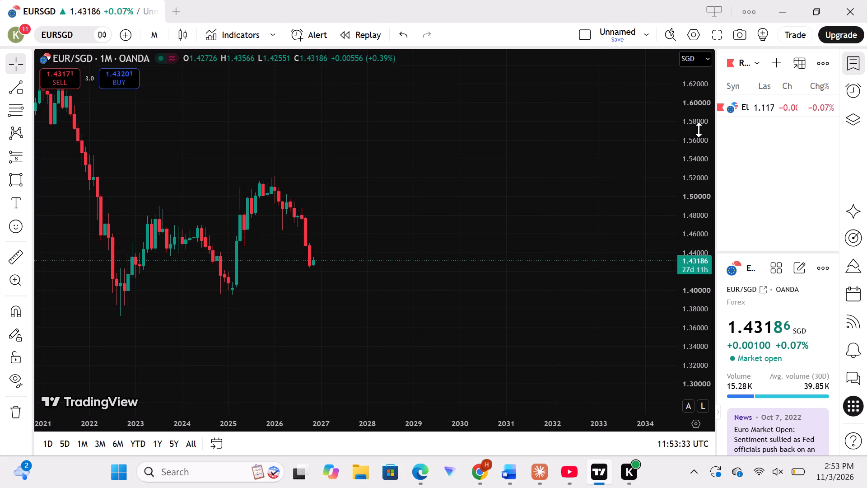
pyautogui.scroll(1, 699, 130)
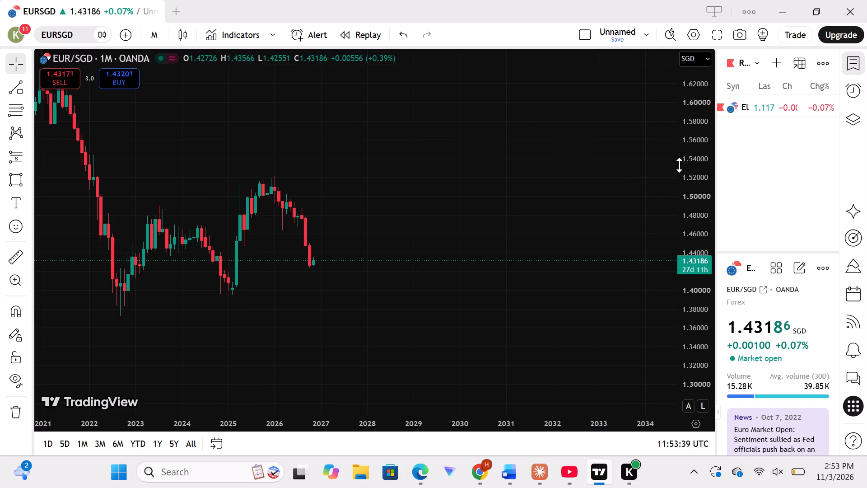
pyautogui.scroll(-4, 688, 169)
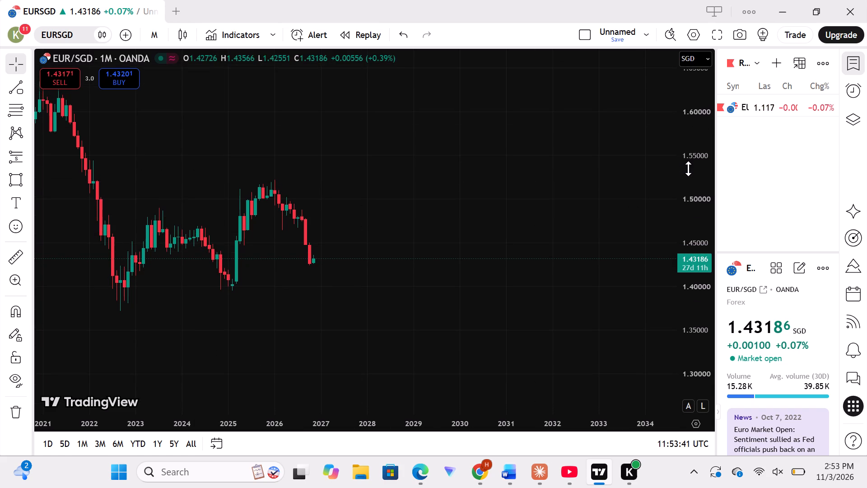
pyautogui.scroll(-3, 688, 169)
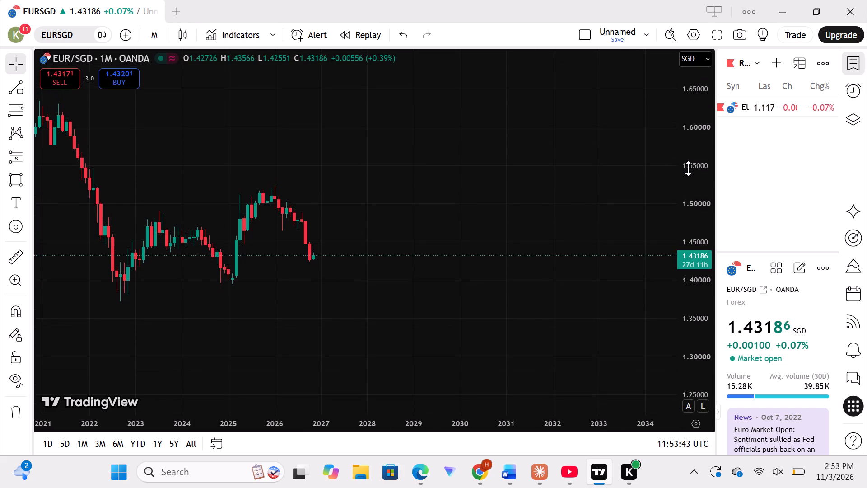
pyautogui.scroll(1, 271, 86)
pyautogui.hscroll(1, 221, 155)
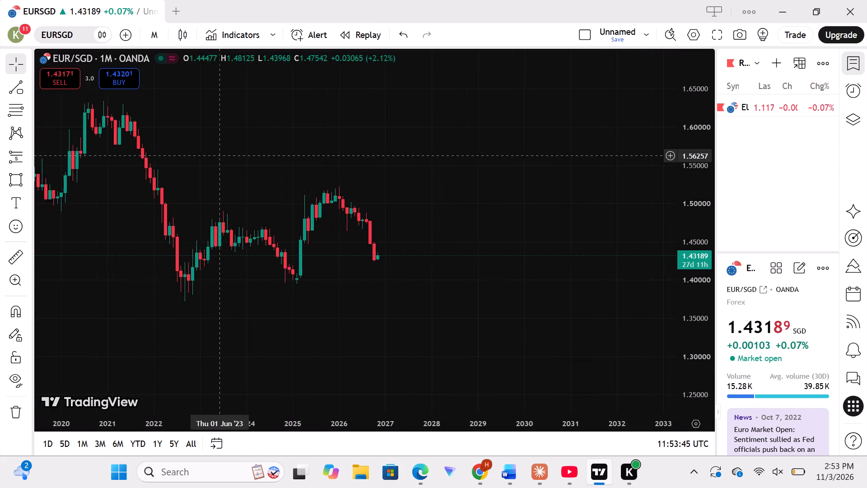
pyautogui.hscroll(2, 221, 155)
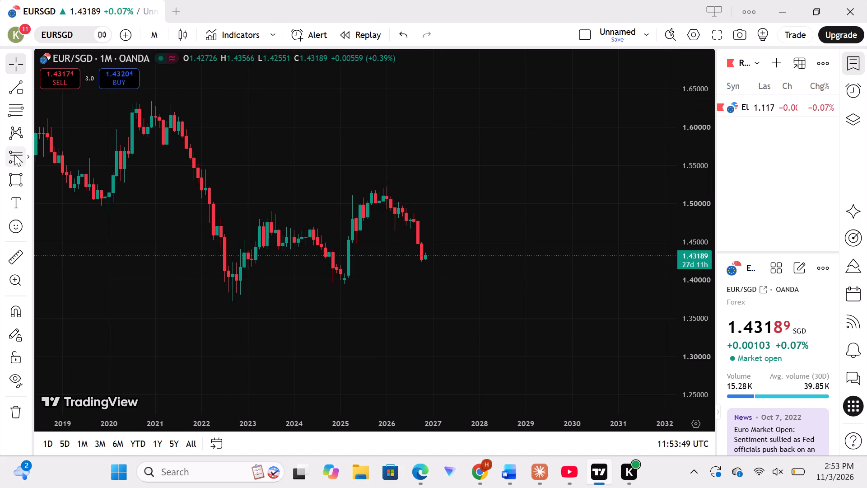
# Draw a rectangle zone over the 2020–2021 highs from July 2018 to April 2032, between about 1.624 and 1.641.
pyautogui.click(14, 175)
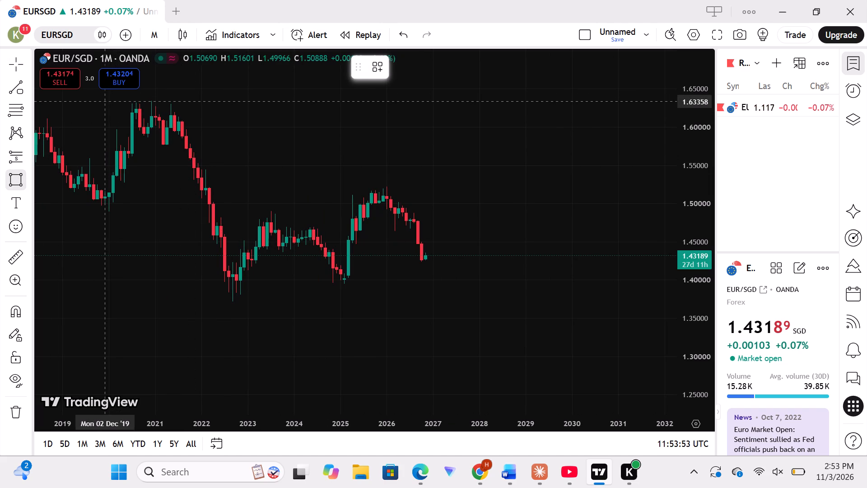
pyautogui.click(38, 109)
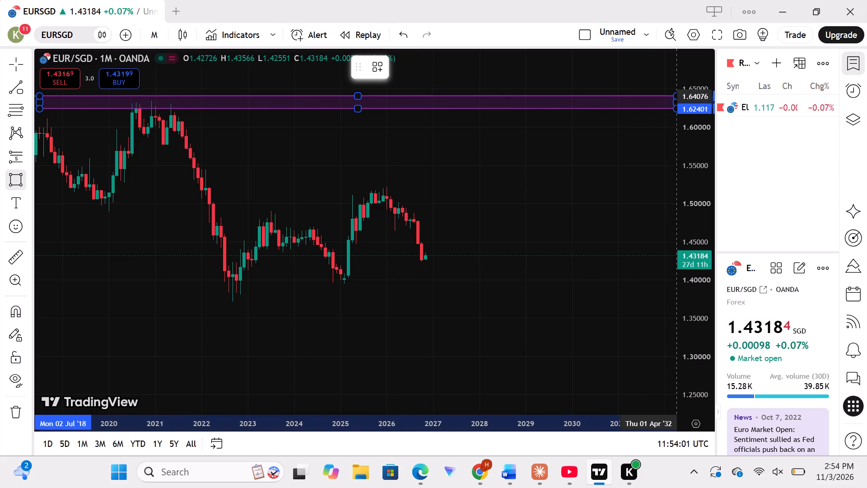
pyautogui.click(675, 96)
pyautogui.click(626, 155)
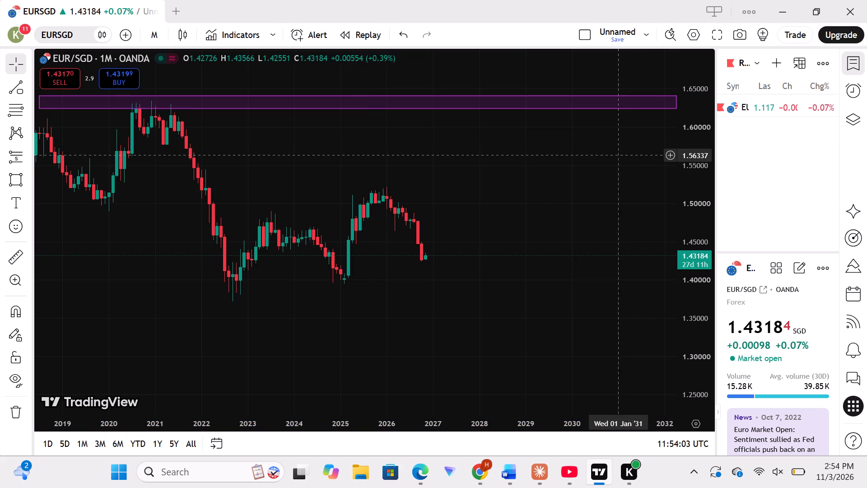
# Draw a rectangle zone beneath the 2022 low from June 2018 to early 2032, between about 1.374 and 1.344.
pyautogui.click(23, 180)
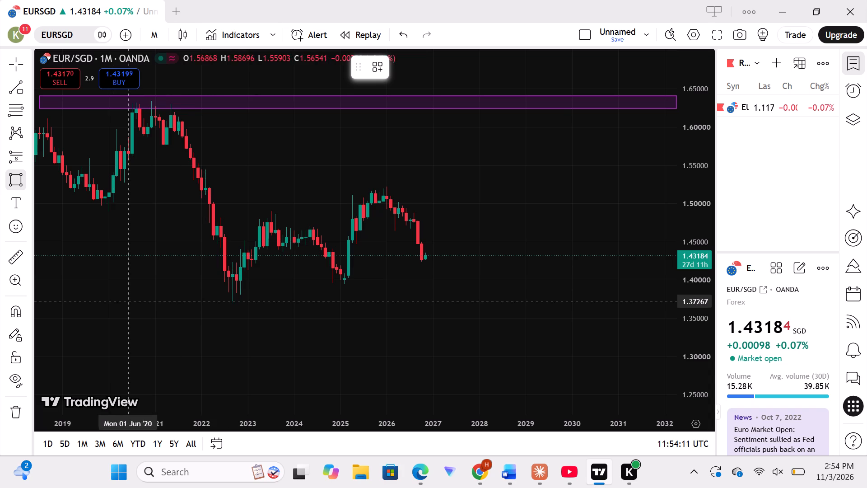
pyautogui.click(36, 300)
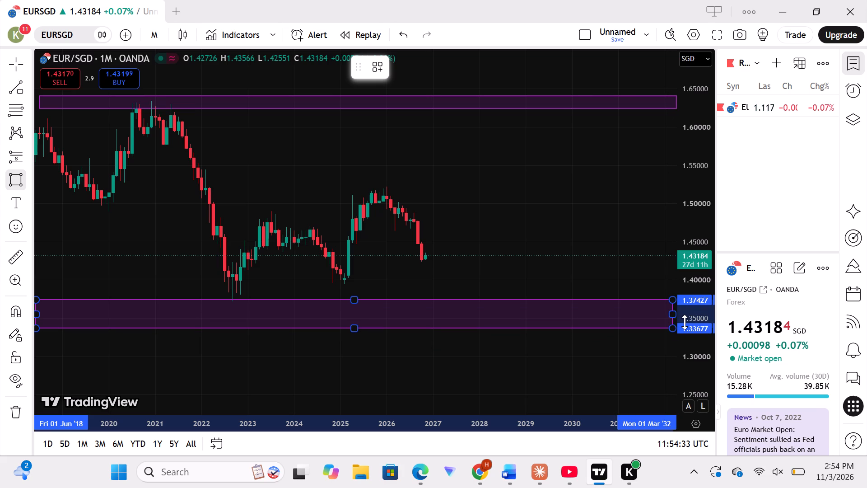
pyautogui.click(685, 322)
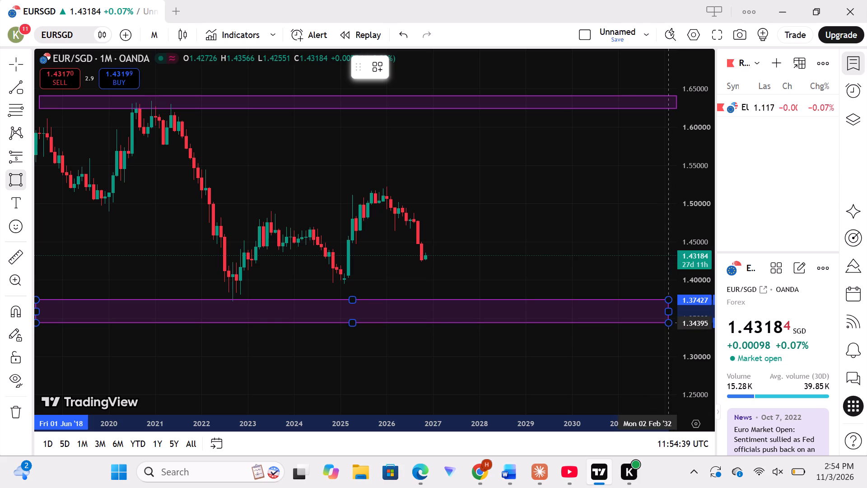
pyautogui.click(667, 323)
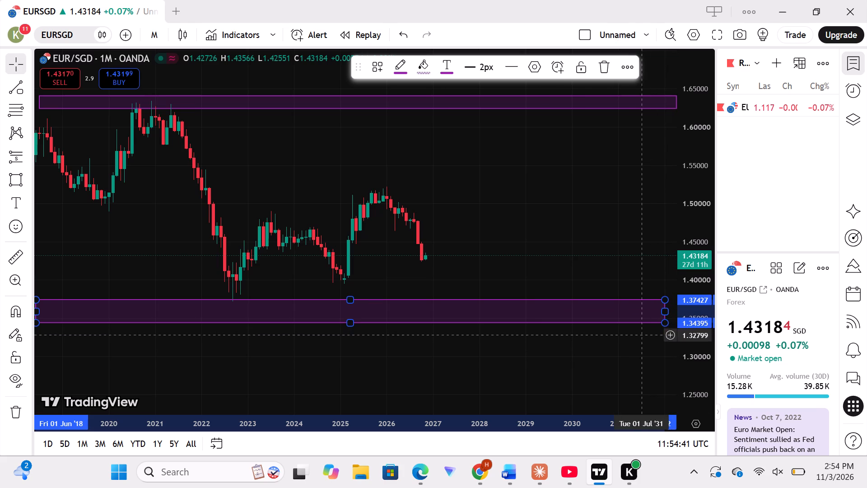
pyautogui.click(611, 361)
# Draw a near-horizontal info line from the June 2024 high at about 1.469 across 11 bars to the 2025 rally.
pyautogui.hscroll(-1, 611, 361)
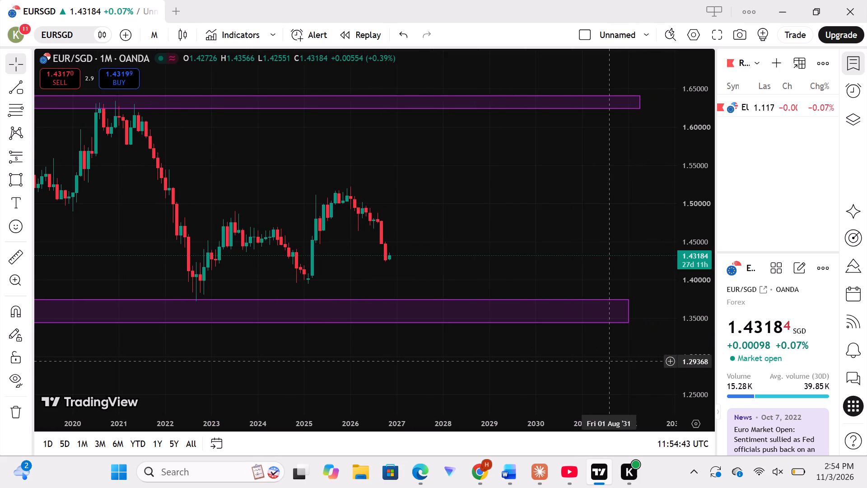
pyautogui.hscroll(-1, 611, 361)
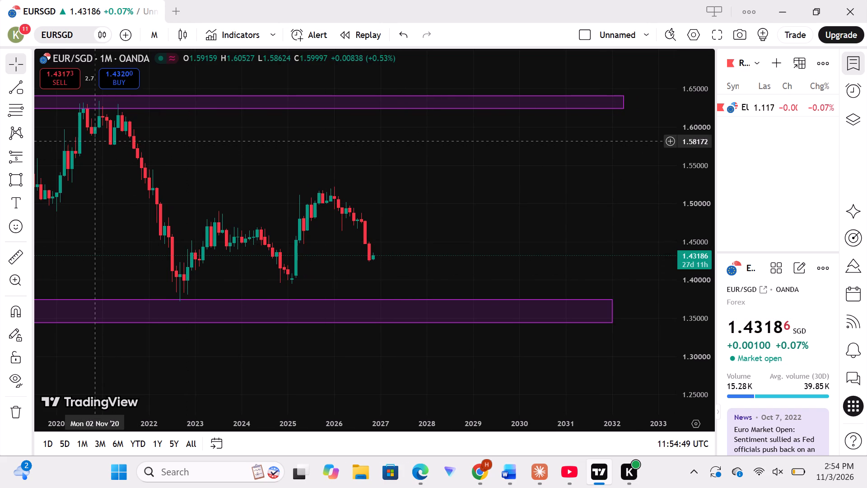
pyautogui.click(19, 85)
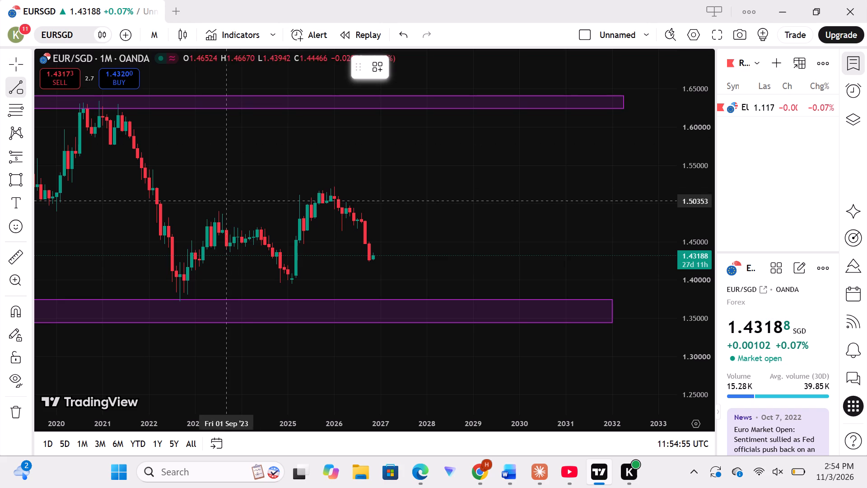
pyautogui.click(261, 227)
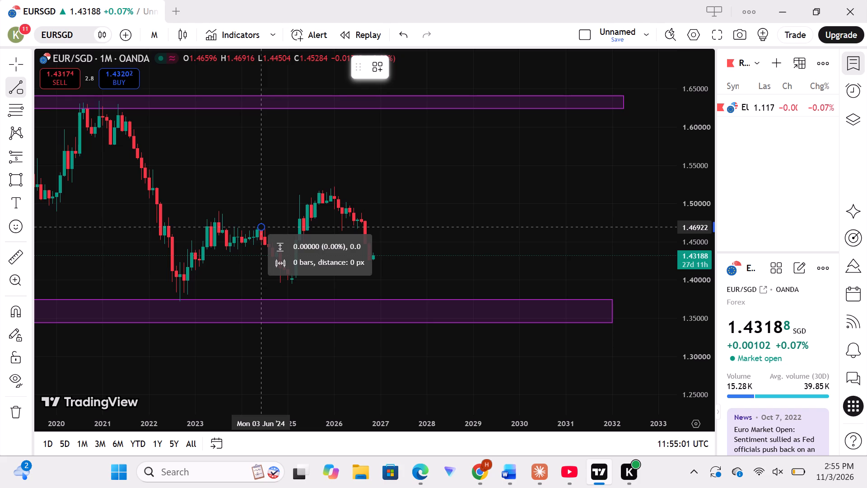
pyautogui.click(302, 226)
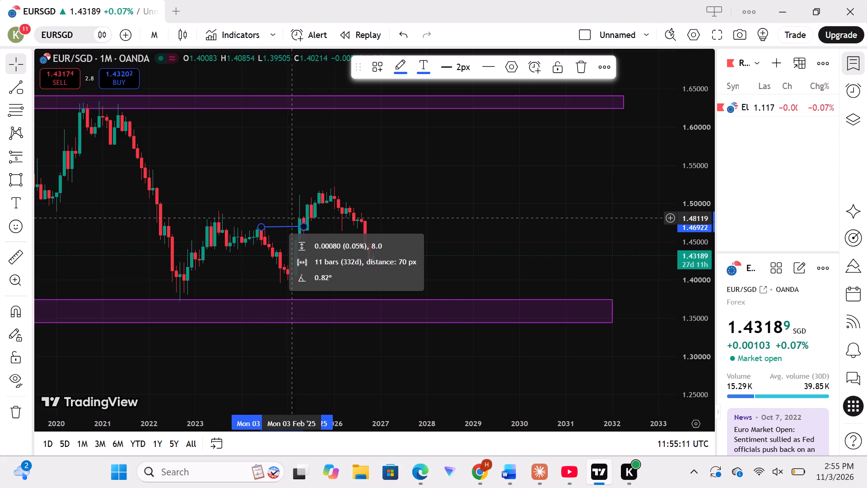
# Draw a horizontal info line at about 1.483 from June 2022 across 14 bars to the August 2023 high.
pyautogui.click(23, 91)
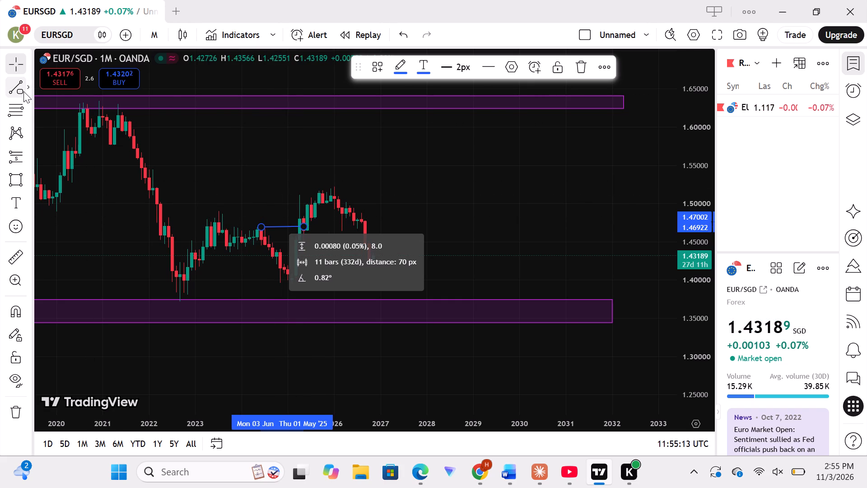
pyautogui.click(28, 89)
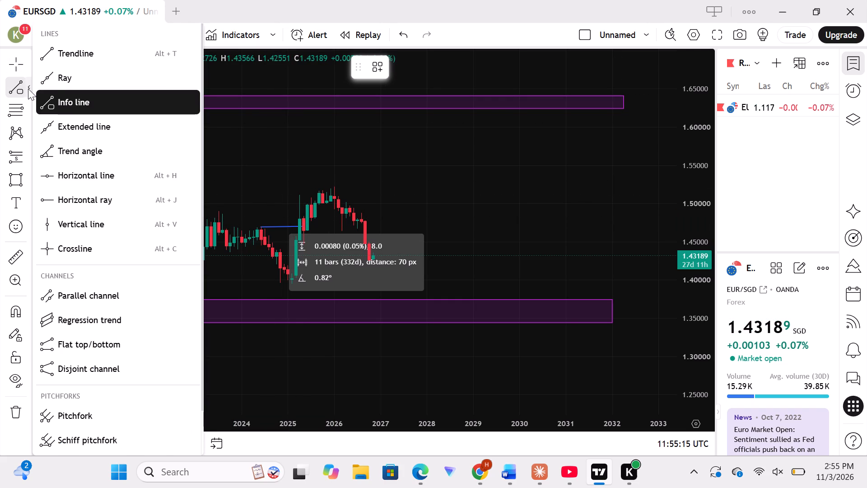
pyautogui.click(14, 88)
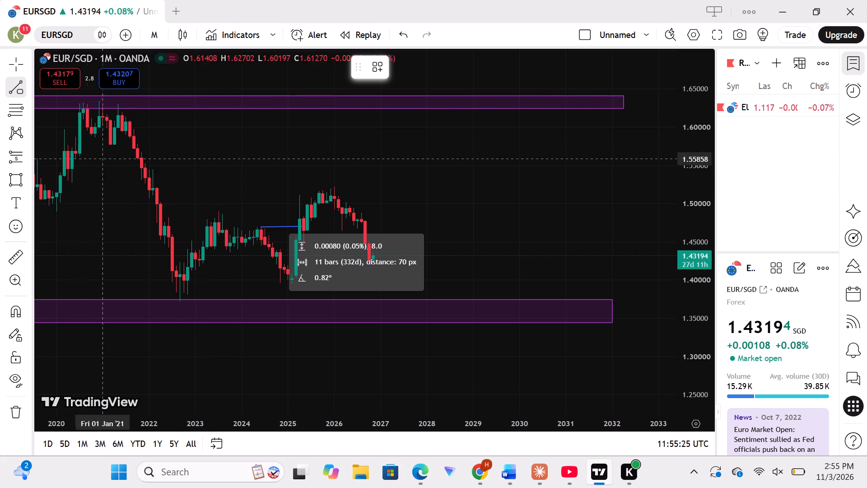
pyautogui.click(168, 216)
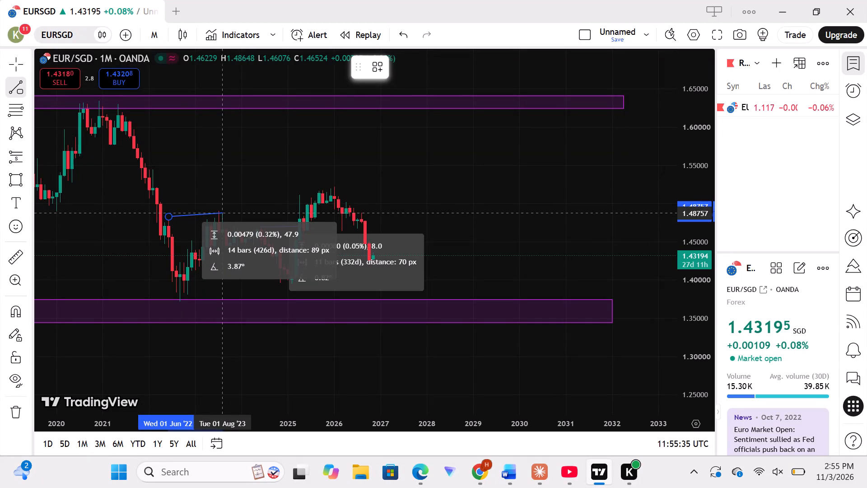
pyautogui.click(221, 217)
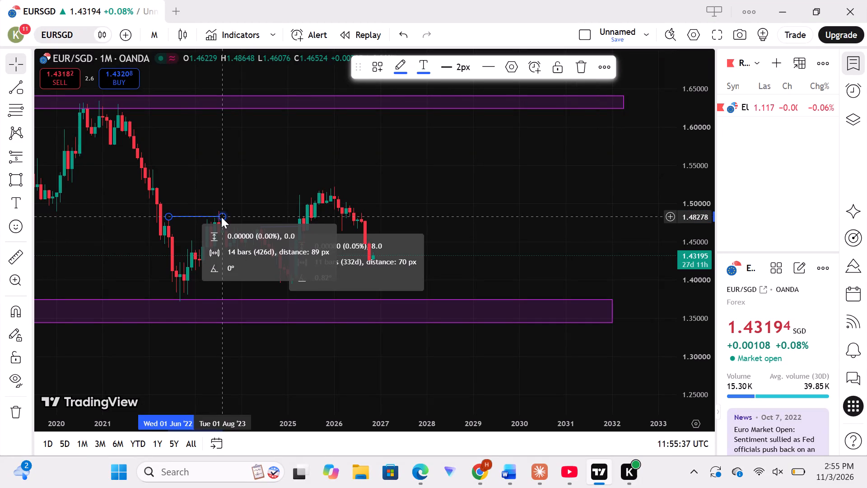
pyautogui.click(181, 173)
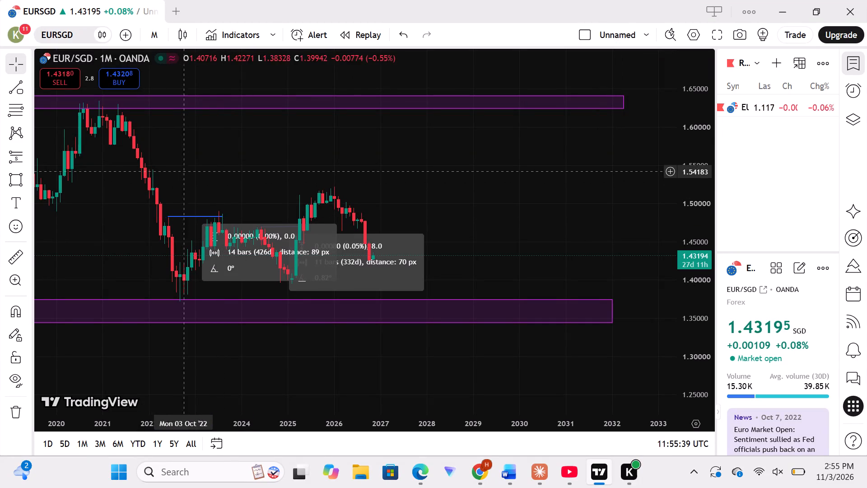
# Add the text label "CHoCH" just above the 2022–2023 info line, starting at November 2022.
pyautogui.scroll(-1, 222, 166)
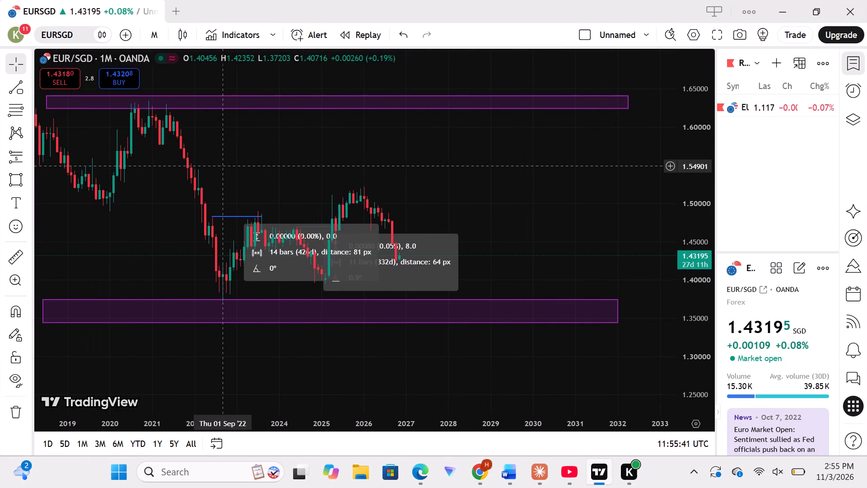
pyautogui.scroll(-1, 222, 166)
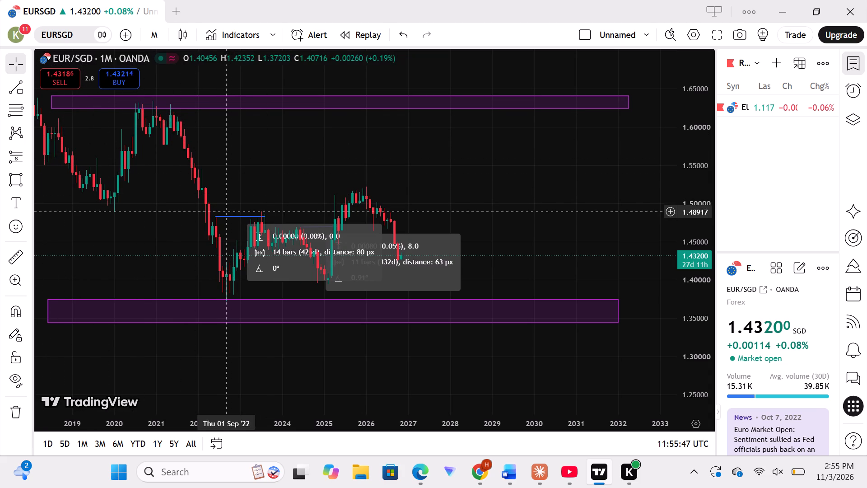
pyautogui.click(17, 200)
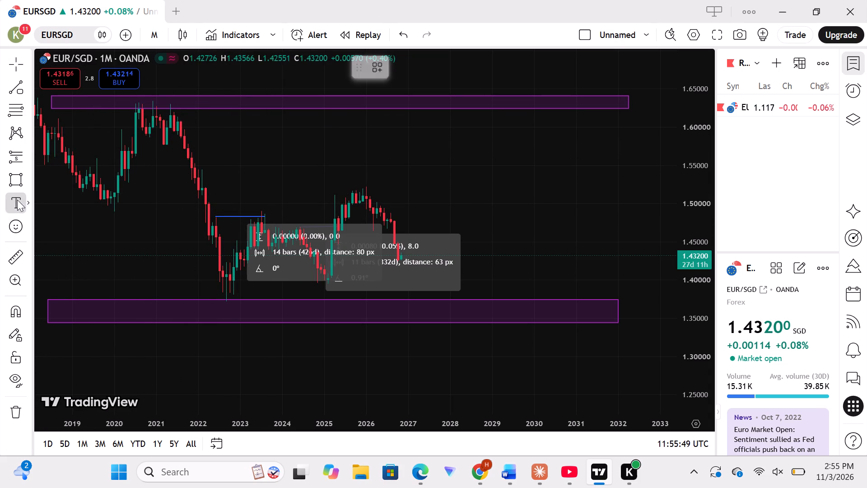
pyautogui.click(234, 206)
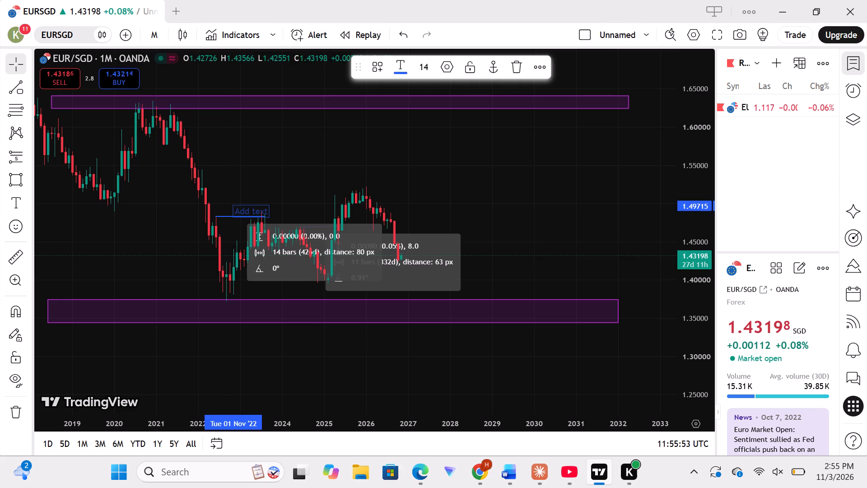
pyautogui.write('CH')
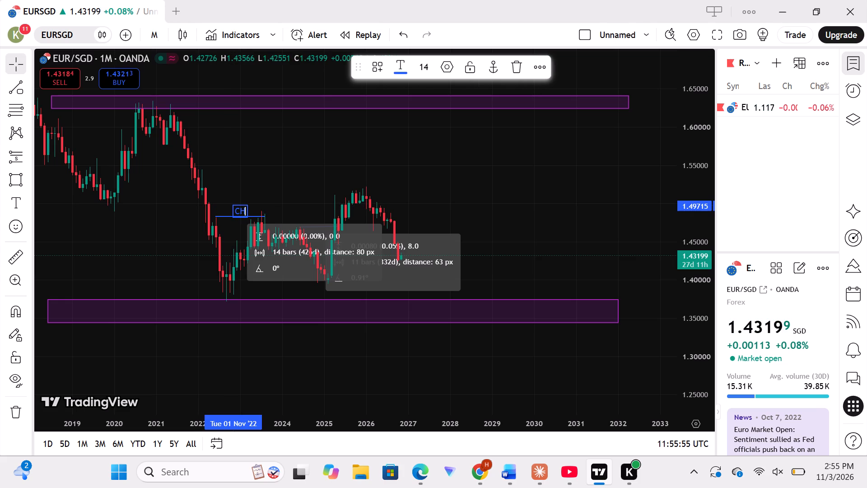
pyautogui.press('o')
pyautogui.write('CH')
pyautogui.click(295, 173)
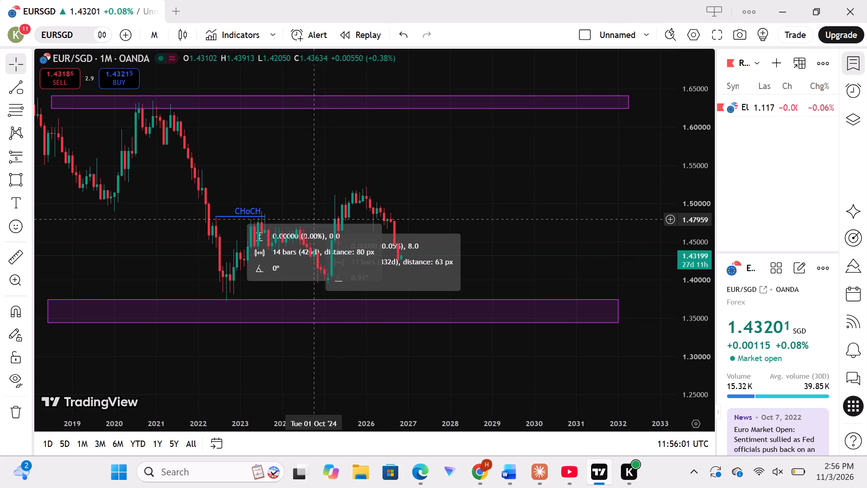
# Add the text label "CHoCH" above the 2024–2025 info line, starting at August 2024 at about 1.490.
pyautogui.click(14, 204)
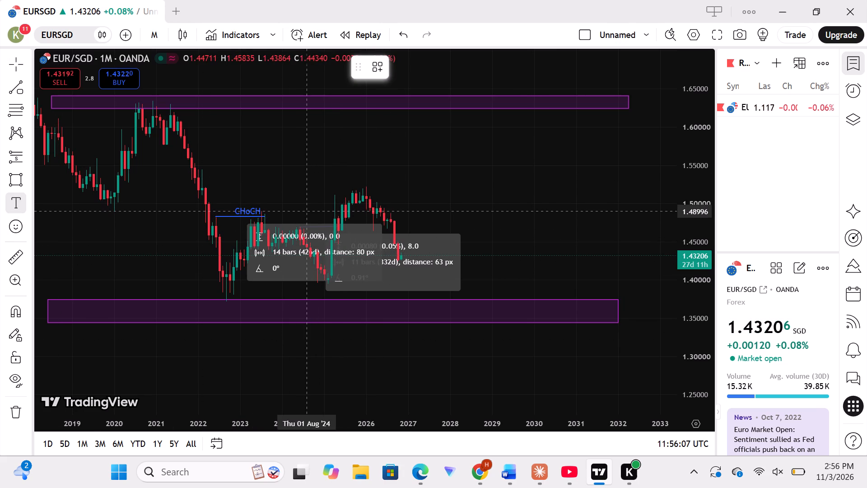
pyautogui.click(308, 211)
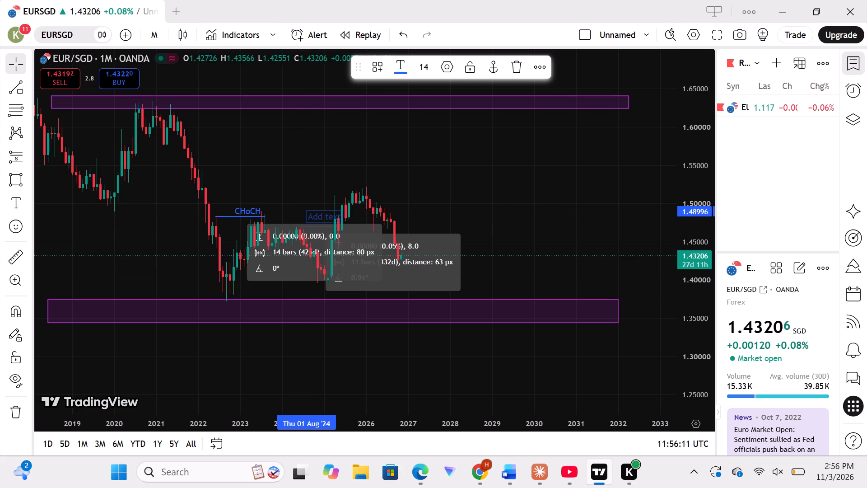
pyautogui.write('CH')
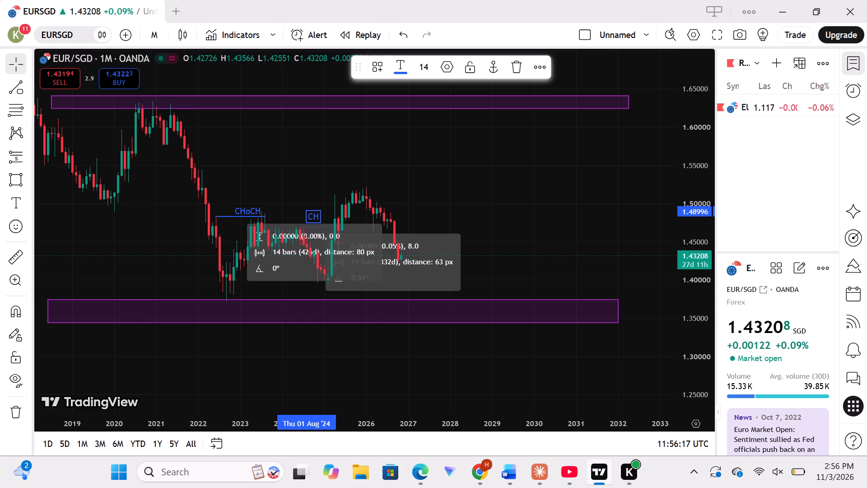
pyautogui.press('o')
pyautogui.write('CH')
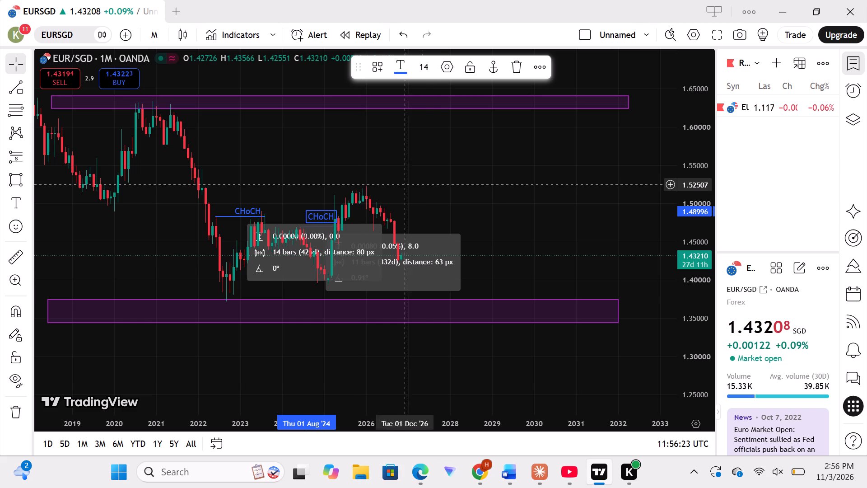
pyautogui.click(441, 188)
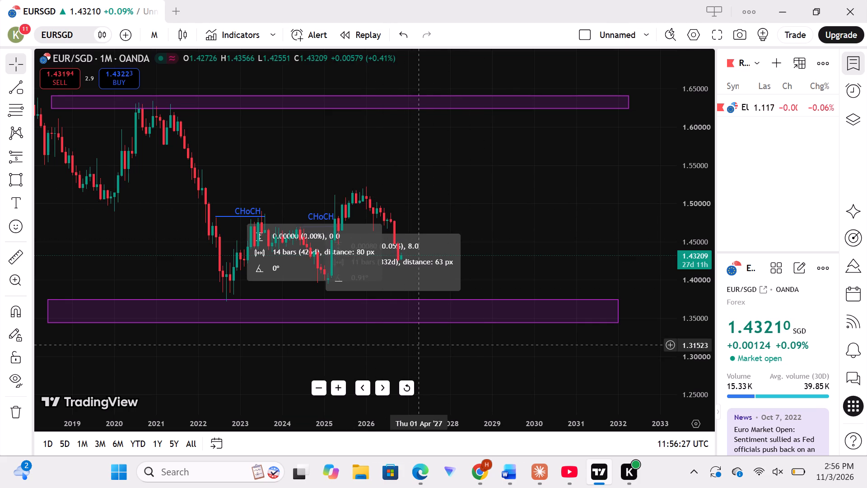
# Draw a rectangle zone over the recent sharp drop from August 2026 to February 2032, between about 1.451 and 1.475.
pyautogui.hscroll(-2, 419, 345)
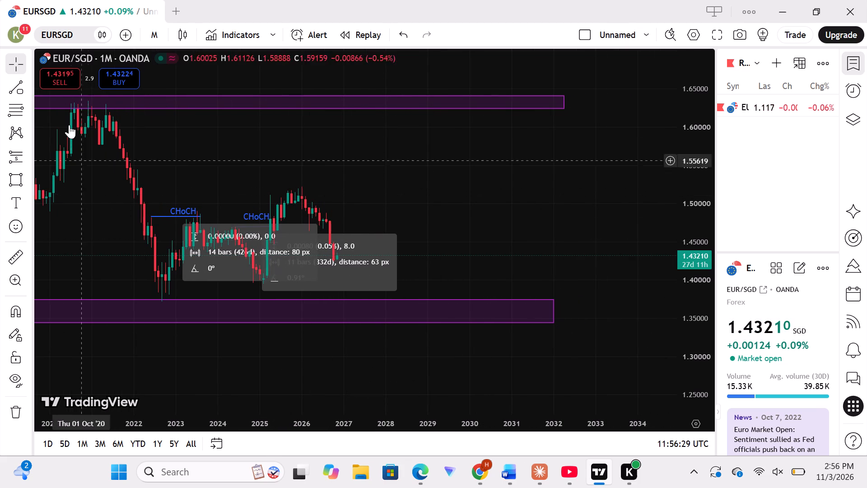
pyautogui.click(23, 92)
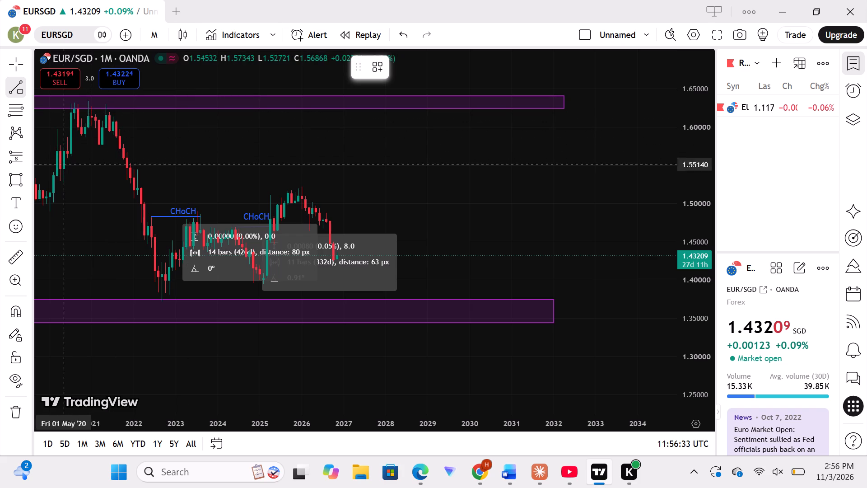
pyautogui.click(19, 180)
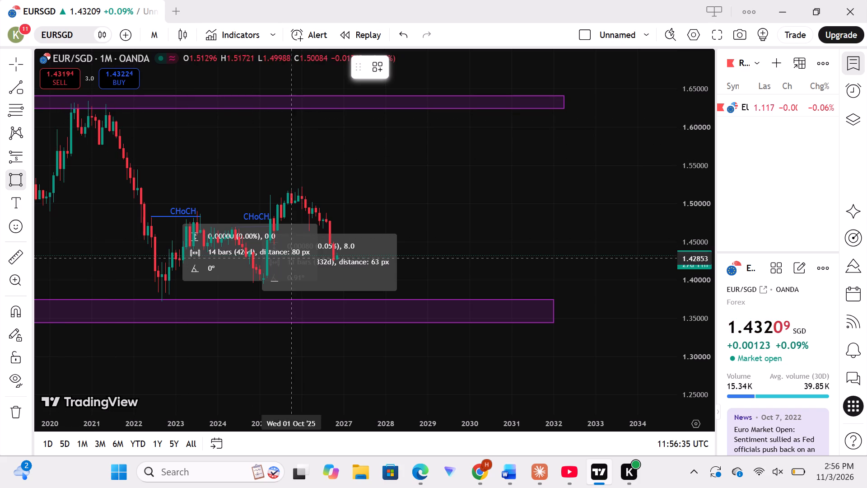
pyautogui.click(326, 241)
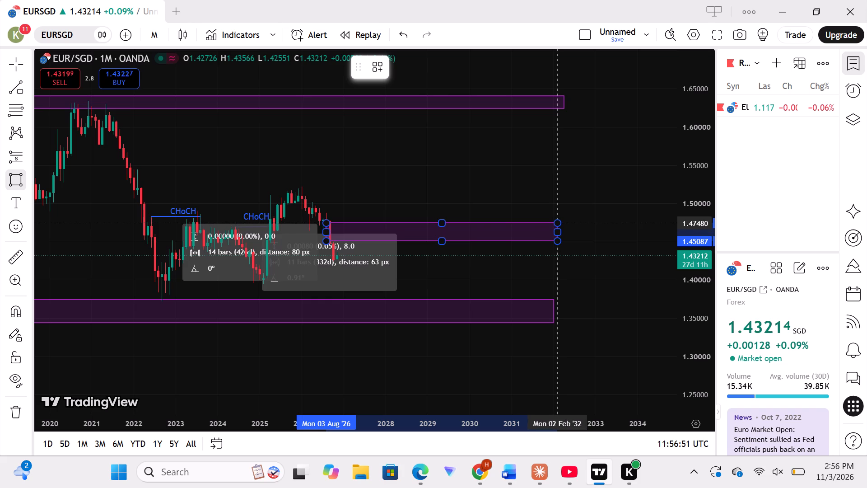
pyautogui.click(558, 223)
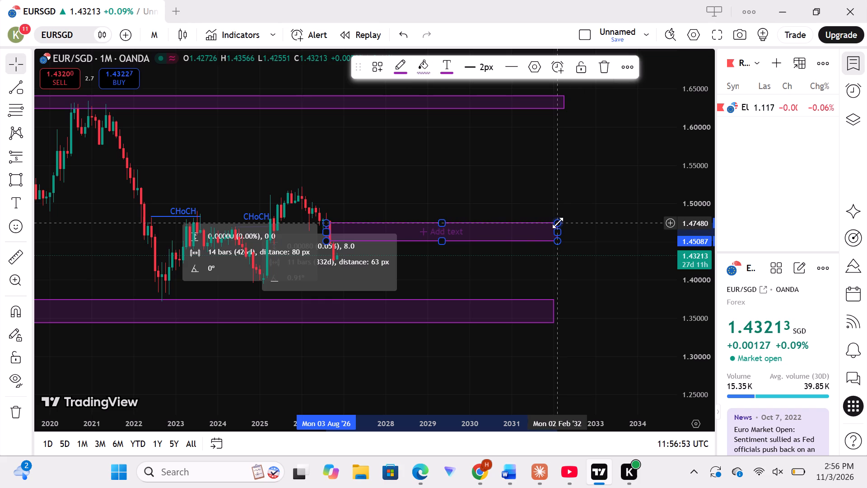
pyautogui.click(511, 182)
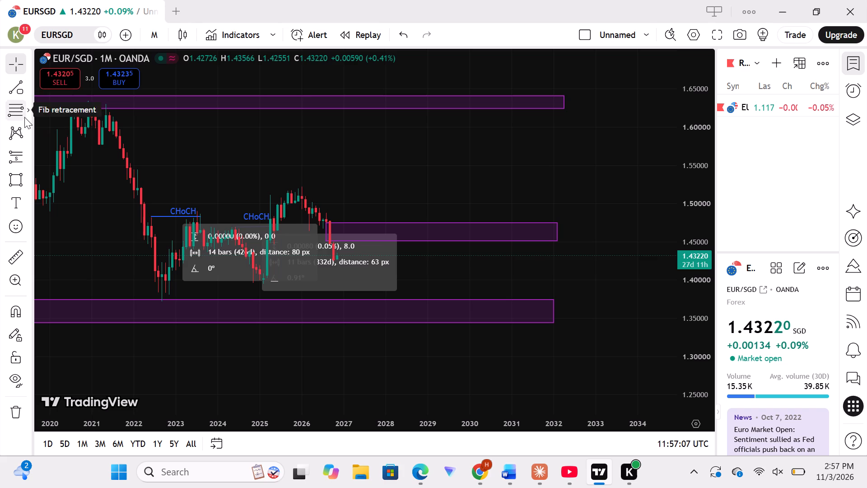
# Place a short position starting March 2027 with its entry at about 1.452, on the lower edge of the 2026 zone.
pyautogui.click(10, 156)
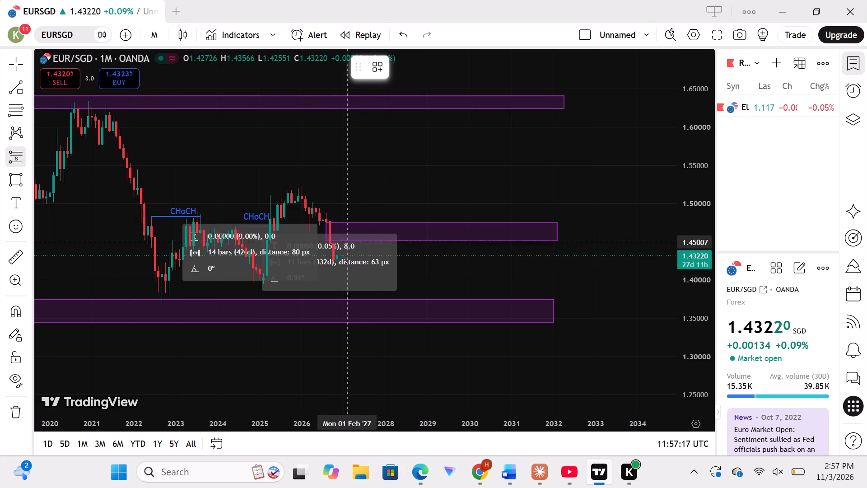
pyautogui.click(350, 240)
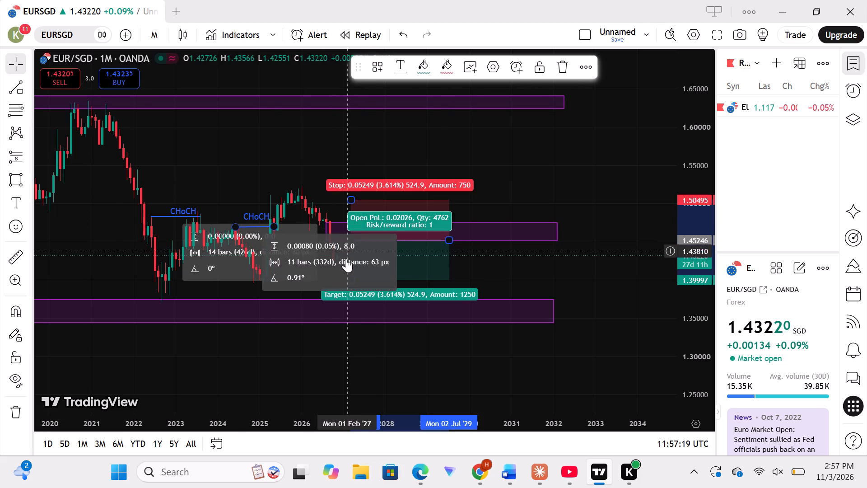
pyautogui.rightClick(350, 277)
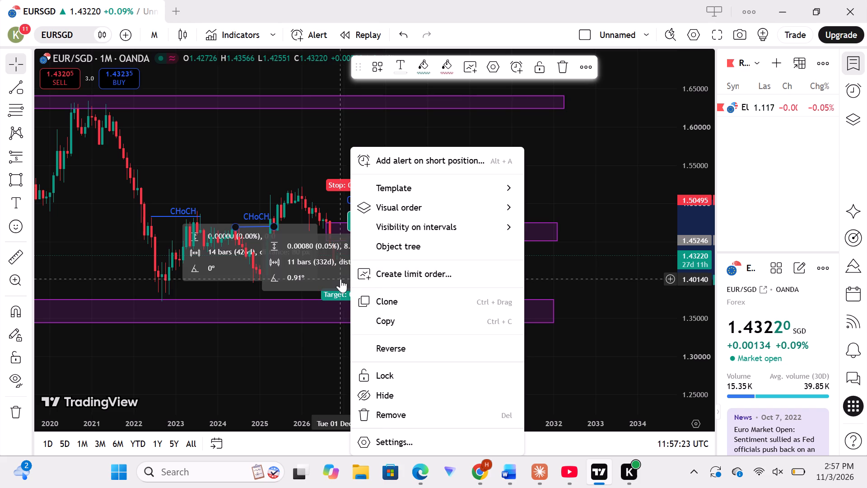
pyautogui.click(327, 177)
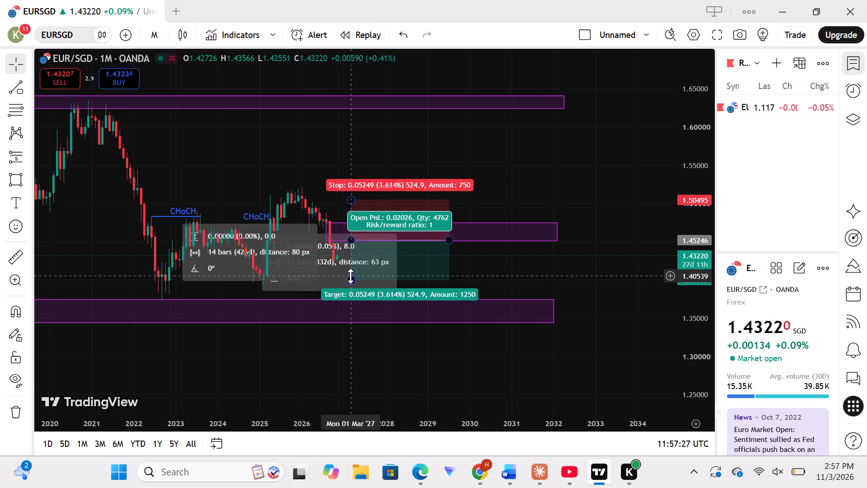
# Lower the short position's target to about 1.376, at the upper edge of the zone beneath the 2022 low.
pyautogui.moveTo(350, 276); pyautogui.dragTo(351, 287)
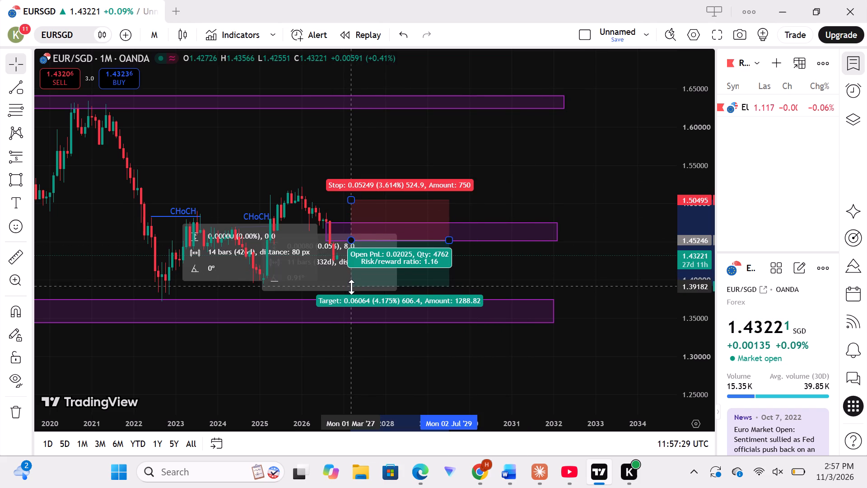
pyautogui.moveTo(351, 287); pyautogui.dragTo(351, 299)
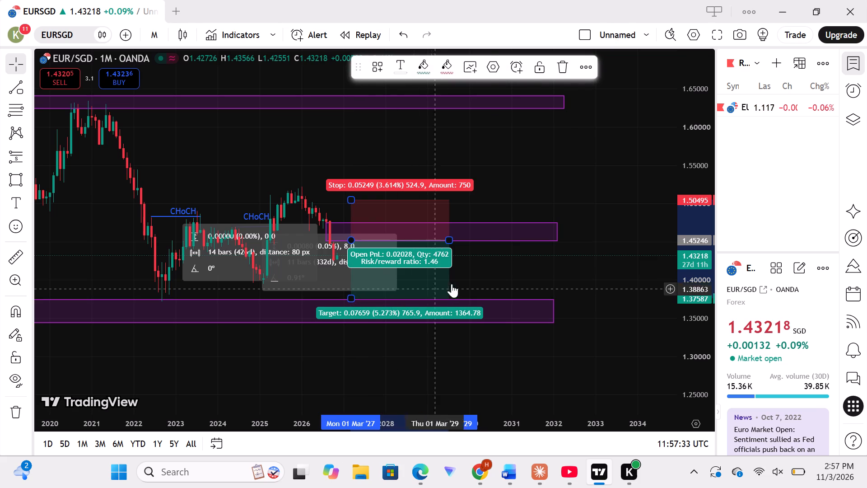
pyautogui.click(494, 266)
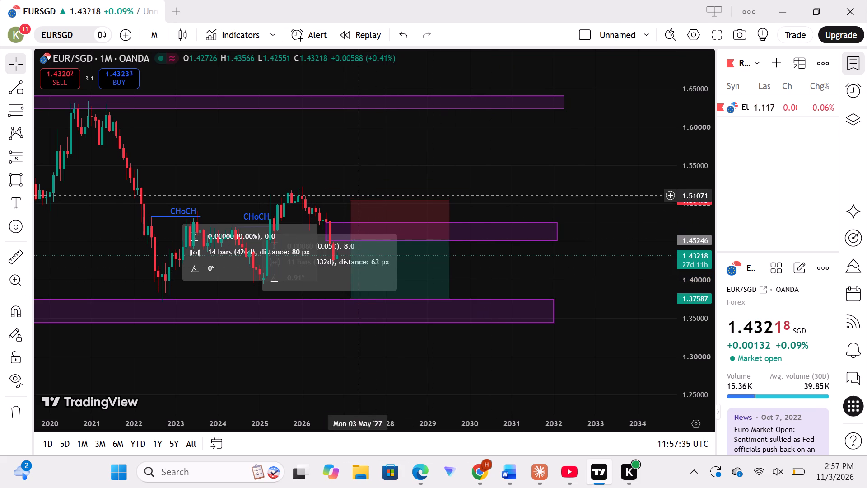
# Tighten the short position's stop to about 1.488, slightly above the 2026 zone.
pyautogui.moveTo(351, 199); pyautogui.dragTo(352, 203)
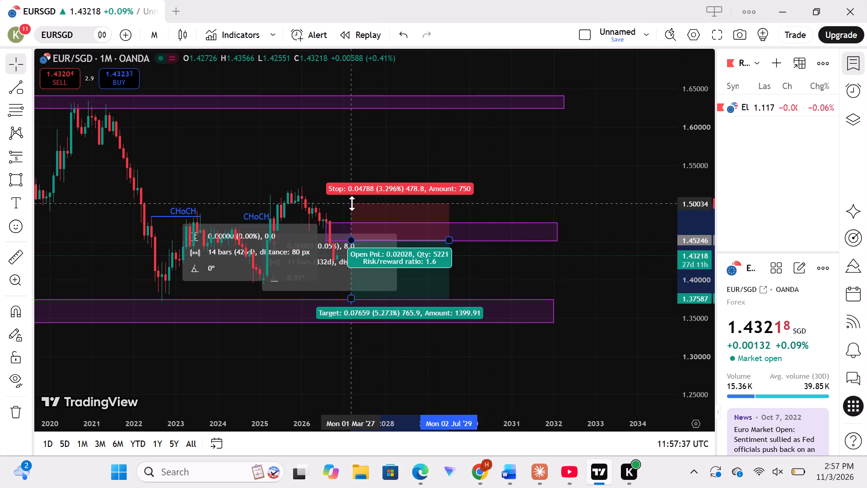
pyautogui.moveTo(352, 203); pyautogui.dragTo(353, 211)
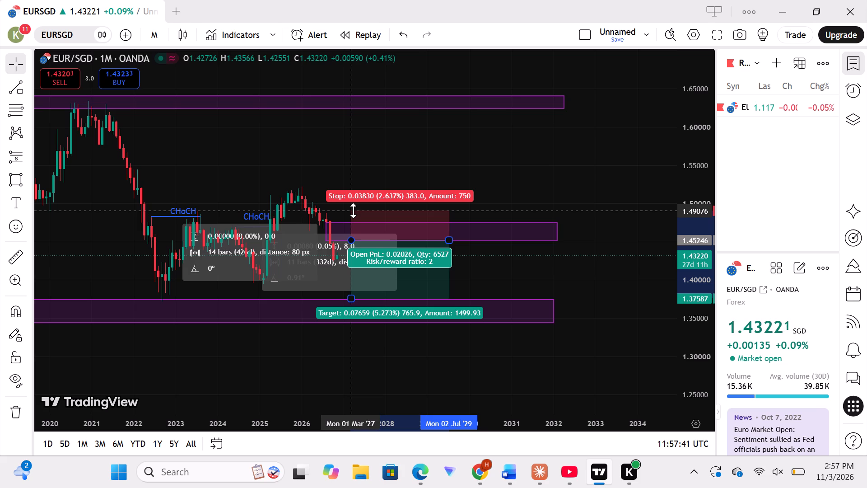
pyautogui.moveTo(353, 211); pyautogui.dragTo(354, 213)
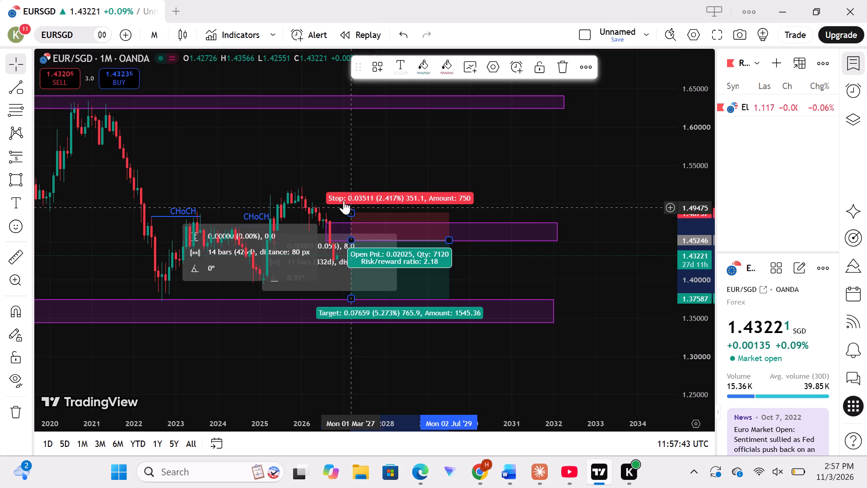
pyautogui.click(325, 183)
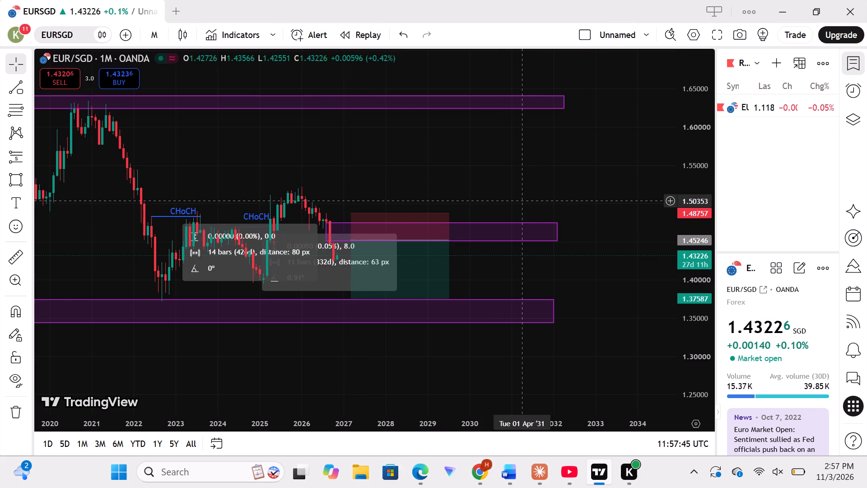
# Examine the finished EURSGD short position against the 2026 zone, the CHoCH levels and the lower target zone at a closer price scale.
pyautogui.scroll(-2, 521, 201)
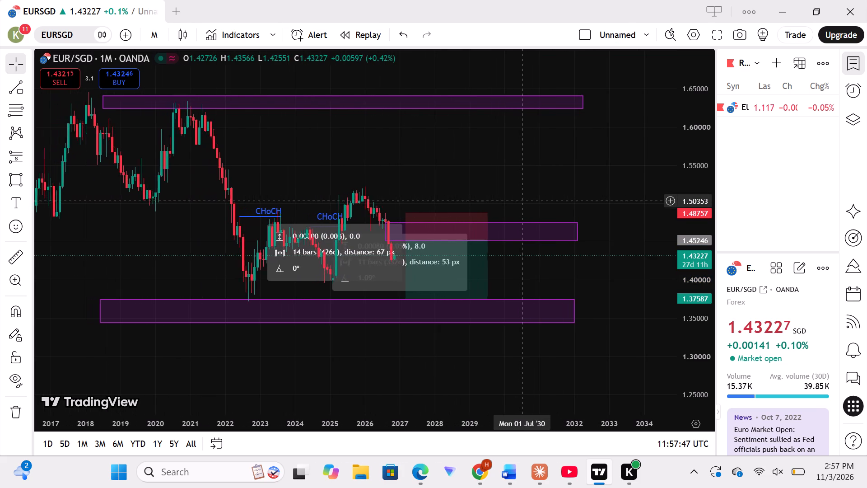
pyautogui.scroll(1, 687, 207)
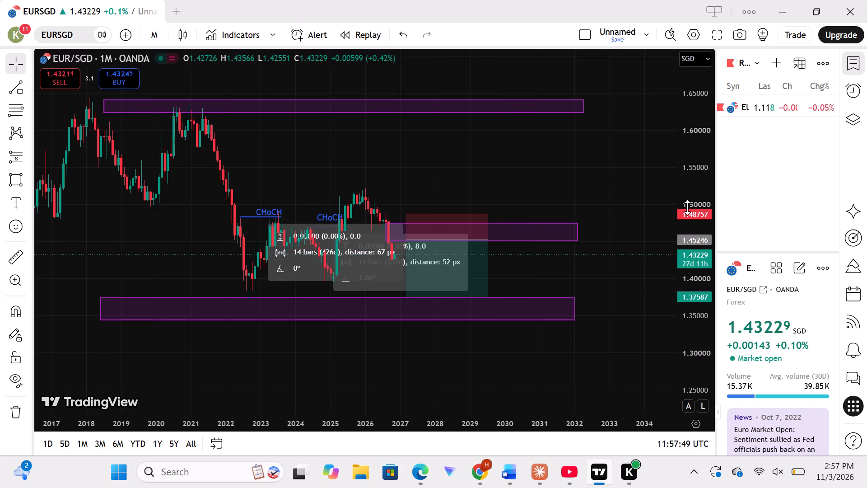
pyautogui.scroll(5, 687, 207)
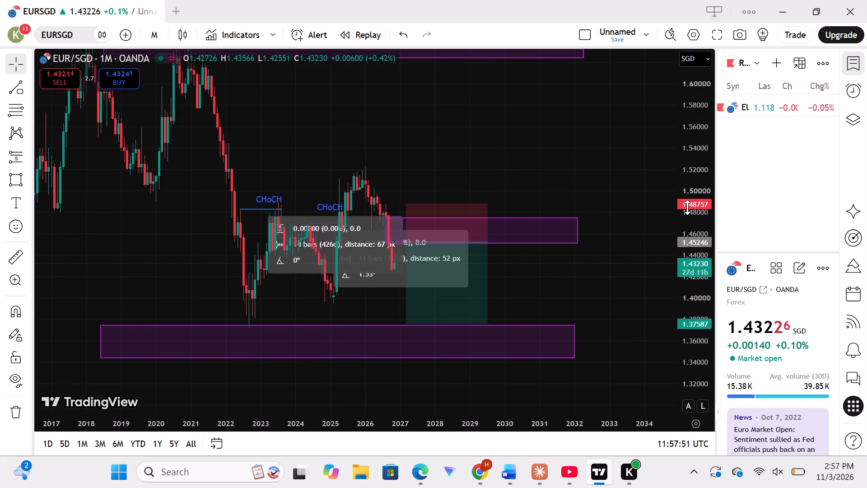
pyautogui.scroll(2, 687, 207)
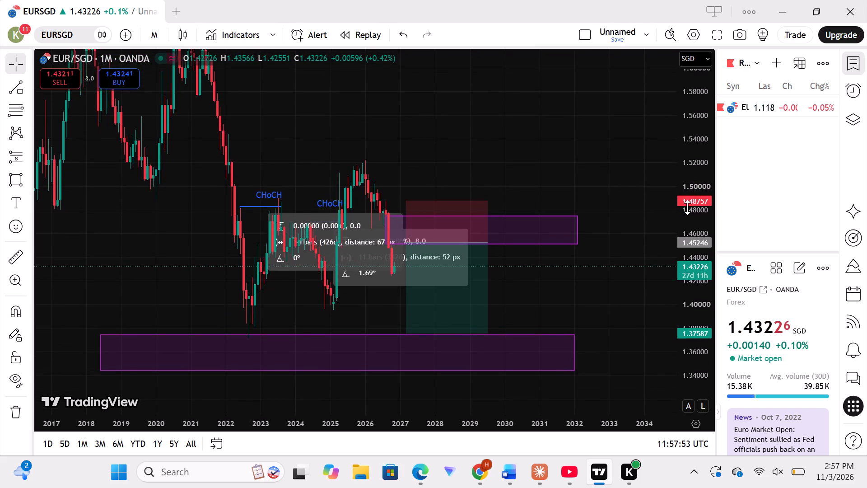
pyautogui.scroll(2, 687, 207)
pyautogui.scroll(-1, 687, 207)
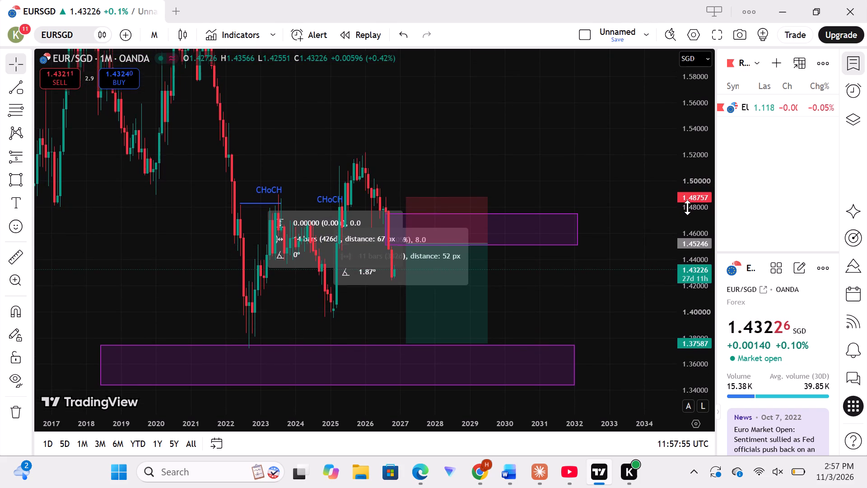
pyautogui.scroll(-1, 687, 207)
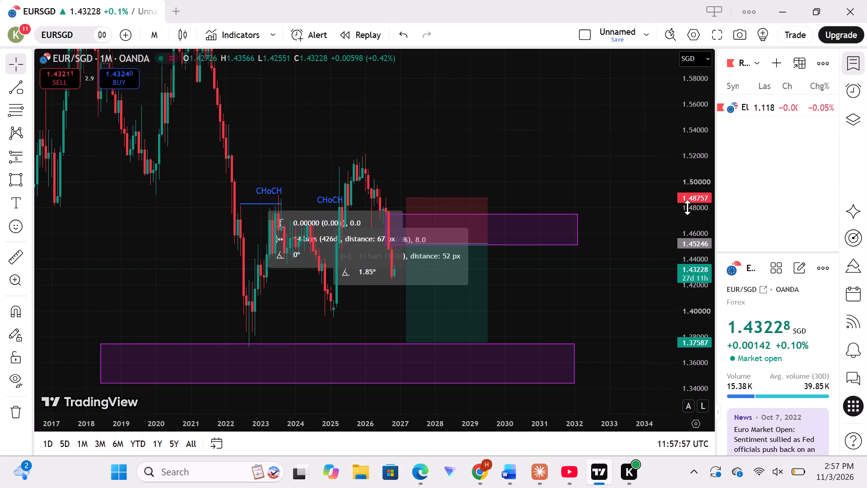
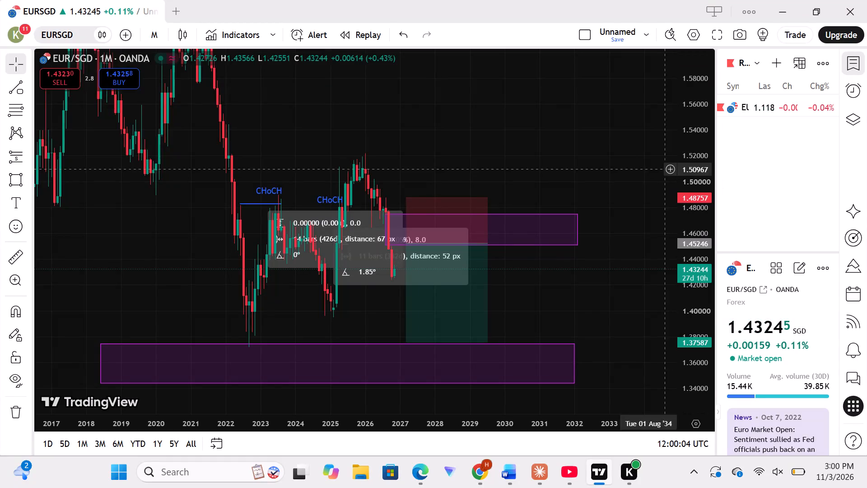
# Examine the EURSGD short position in fullscreen against the 2026 zone, the CHoCH levels and the upper and lower zones.
pyautogui.click(714, 34)
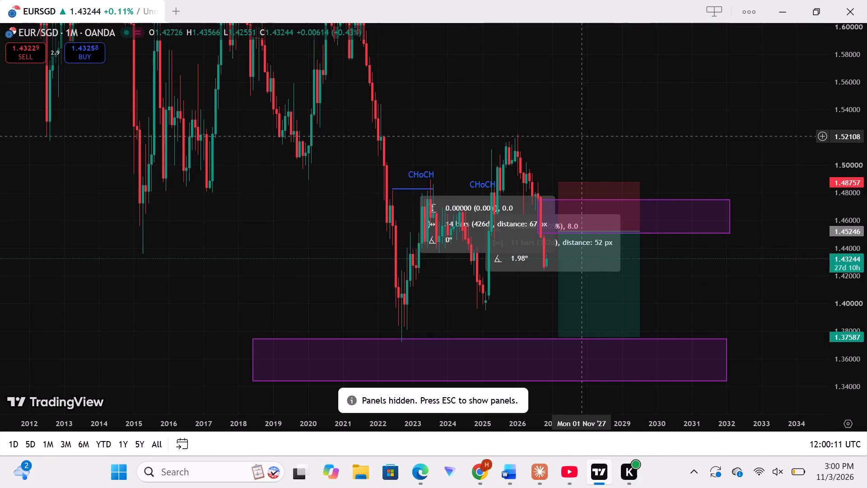
pyautogui.scroll(1, 579, 134)
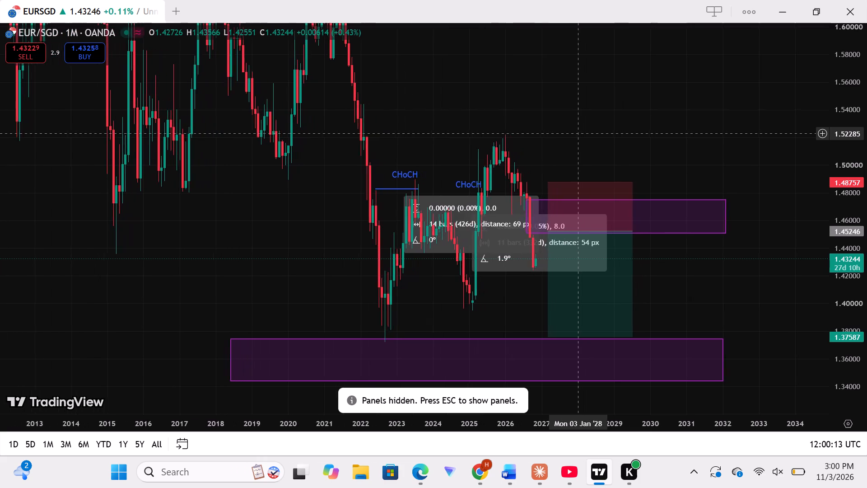
pyautogui.scroll(4, 579, 134)
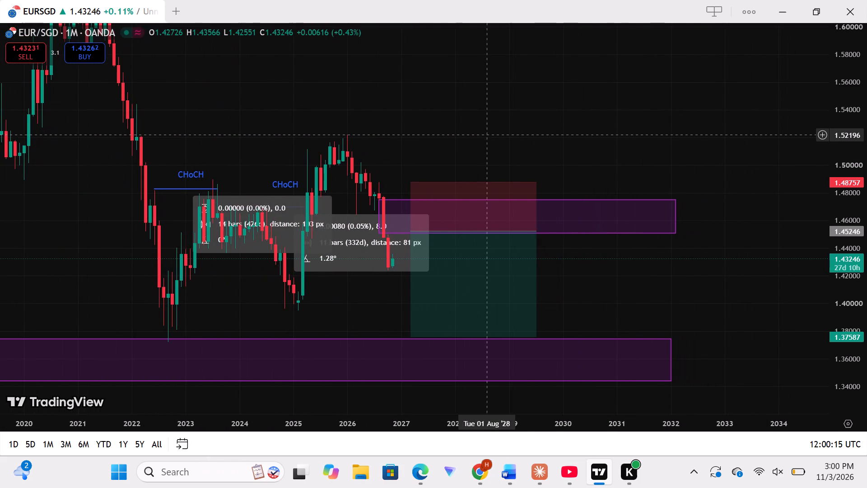
pyautogui.hscroll(2, 473, 136)
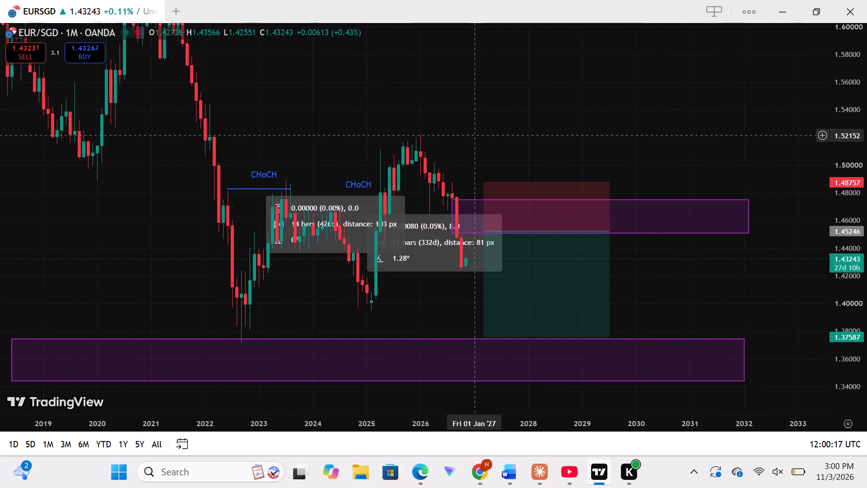
pyautogui.scroll(1, 473, 136)
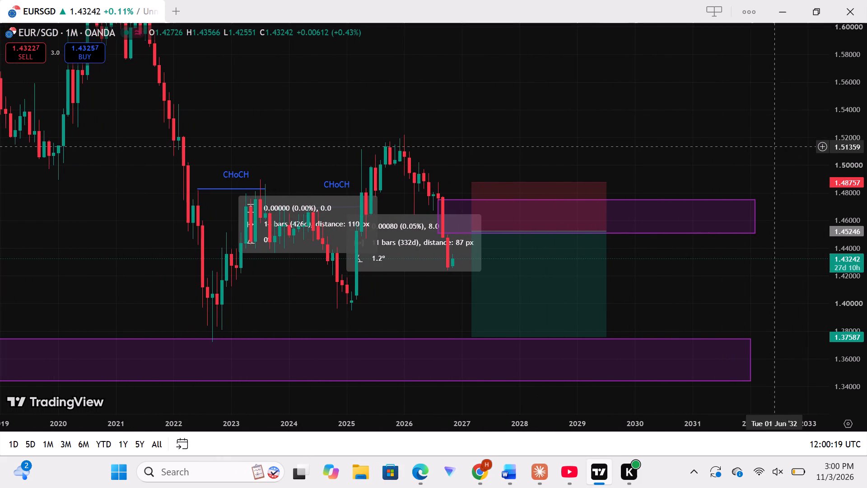
pyautogui.scroll(-1, 863, 188)
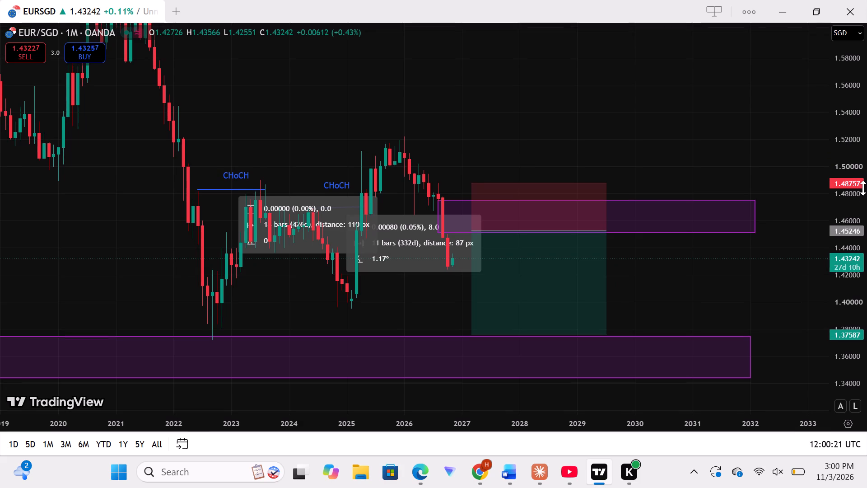
pyautogui.scroll(-4, 863, 188)
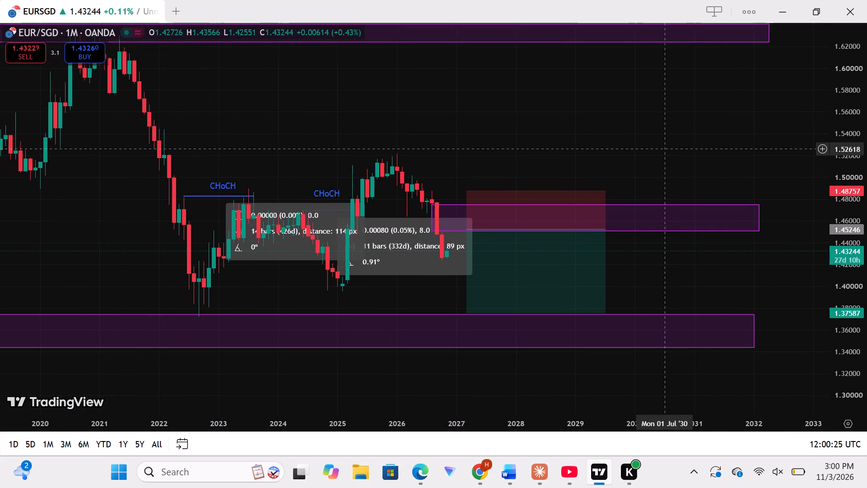
pyautogui.moveTo(560, 115); pyautogui.dragTo(587, 170)
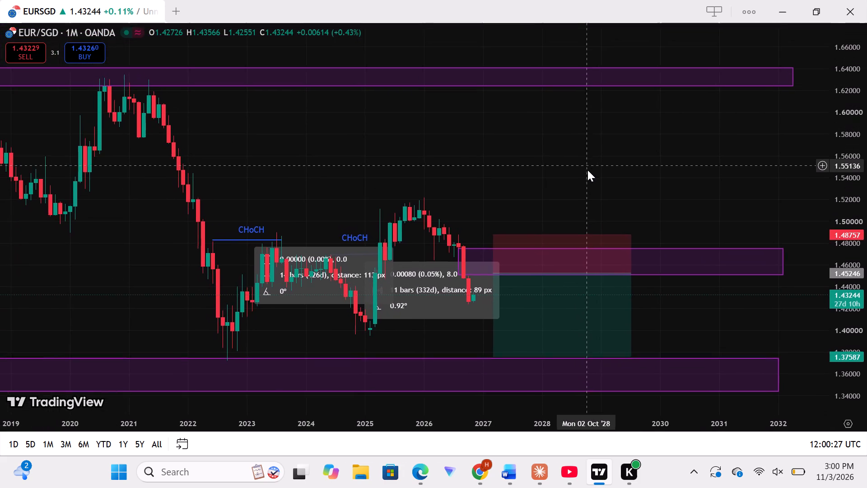
pyautogui.moveTo(587, 170); pyautogui.dragTo(590, 177)
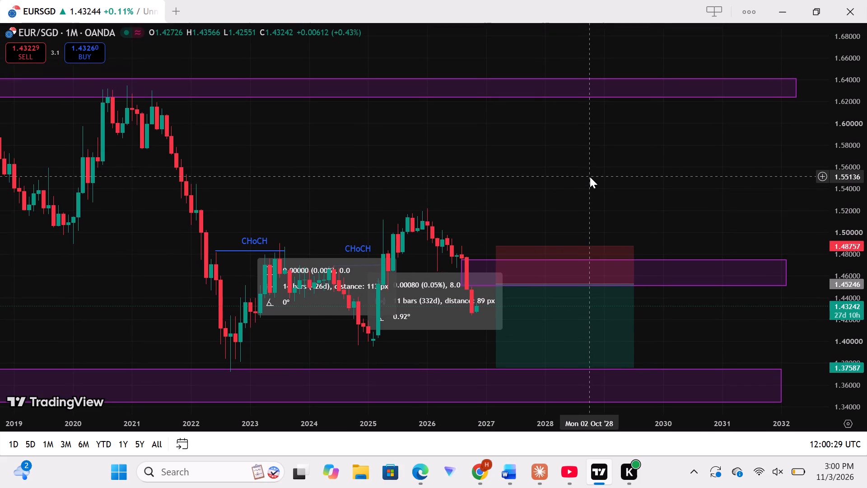
pyautogui.moveTo(590, 177); pyautogui.dragTo(615, 176)
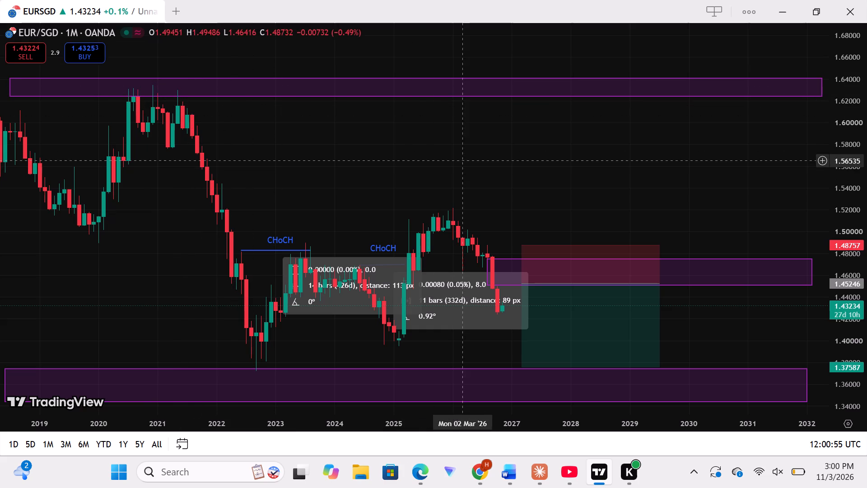
# Restore the maximized chart window to a smaller floating window.
pyautogui.click(42, 7)
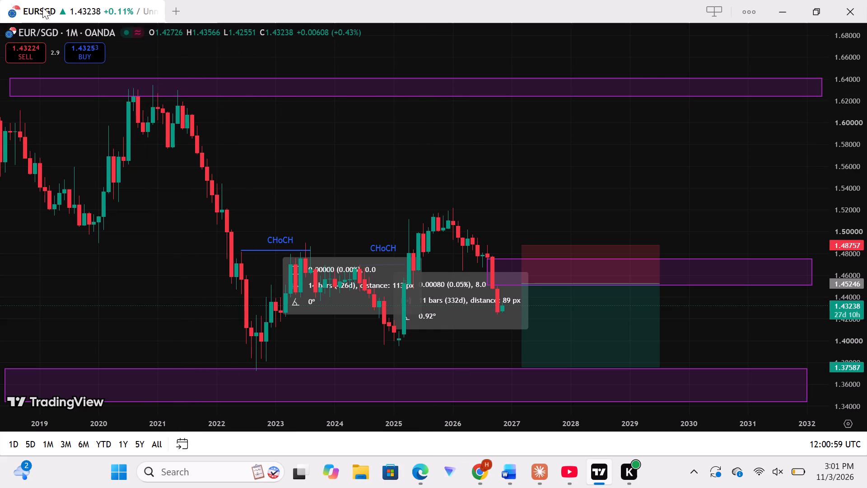
pyautogui.moveTo(50, 4); pyautogui.dragTo(44, 27)
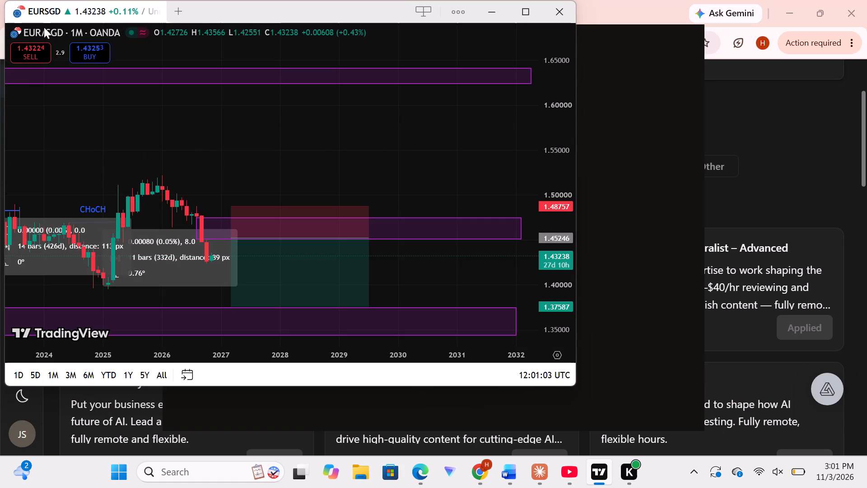
pyautogui.moveTo(44, 27); pyautogui.dragTo(46, 18)
pyautogui.moveTo(46, 18); pyautogui.dragTo(45, 25)
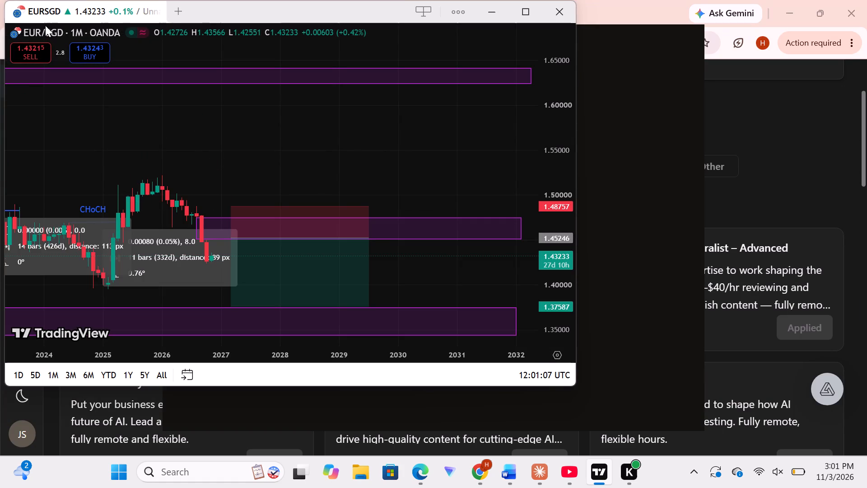
pyautogui.moveTo(45, 25); pyautogui.dragTo(50, 36)
# Replace the EURSGD symbol search with E and switch the chart to EURUSD from ICE.
pyautogui.click(50, 36)
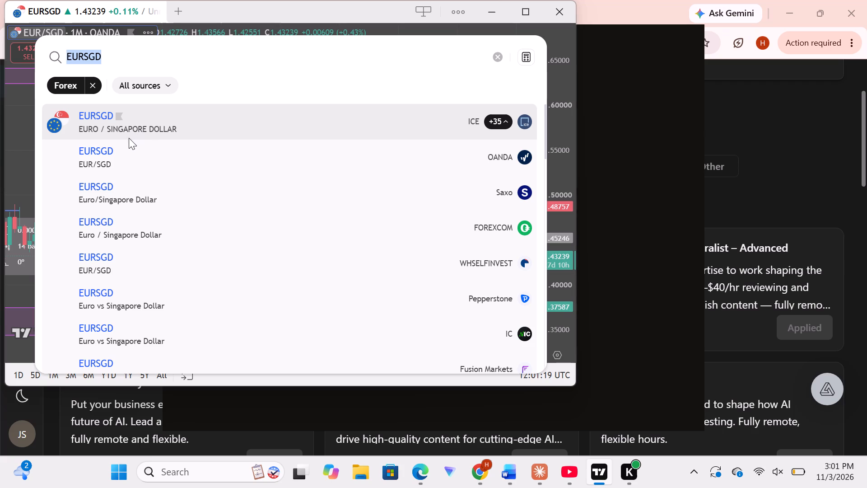
pyautogui.click(72, 88)
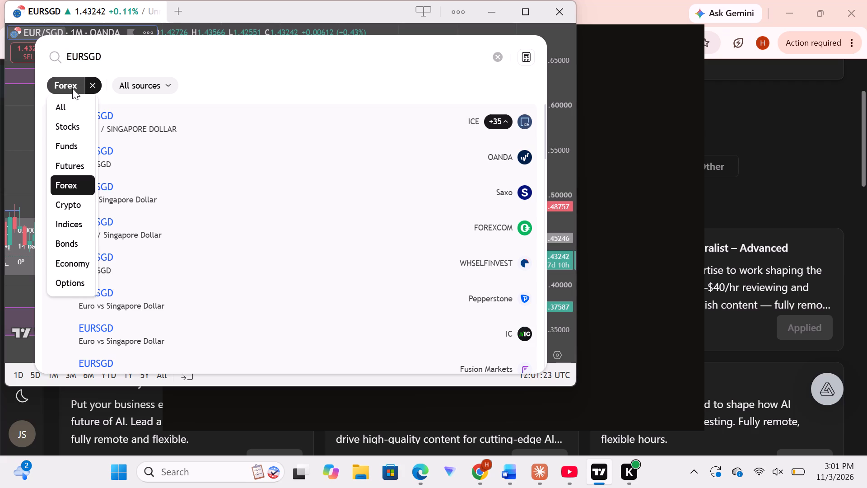
pyautogui.click(72, 88)
pyautogui.click(127, 83)
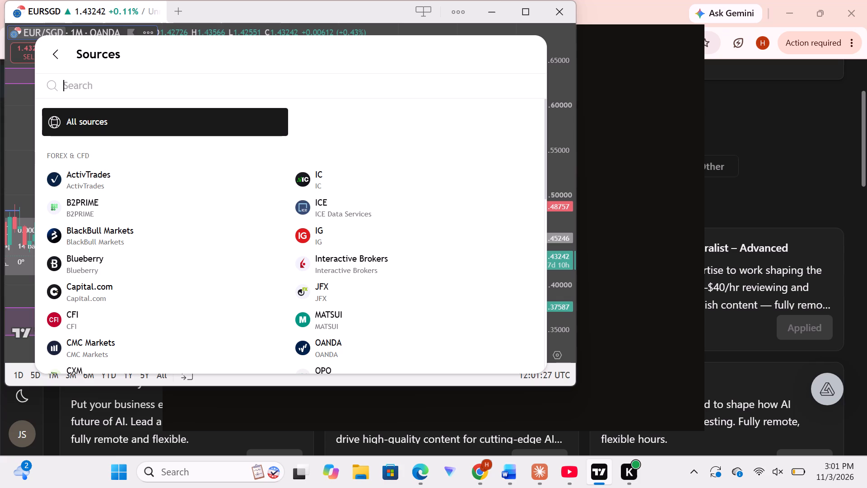
pyautogui.click(53, 49)
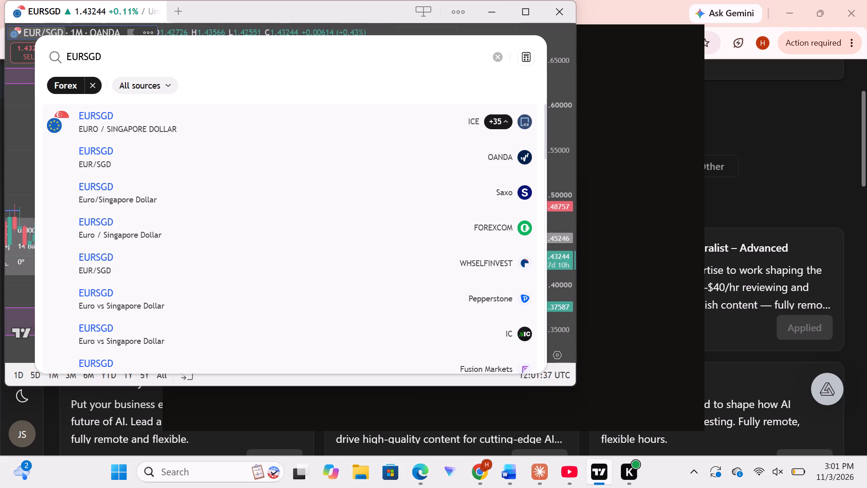
pyautogui.press('Delete')
pyautogui.press('Delete')
pyautogui.press('Delete')
pyautogui.press('Delete')
pyautogui.press('Delete')
pyautogui.press('Delete')
pyautogui.press('Delete')
pyautogui.press('Delete')
pyautogui.press('Delete')
pyautogui.press('Delete')
pyautogui.press('Delete')
pyautogui.press('Delete')
pyautogui.press('Delete')
pyautogui.click(65, 52)
pyautogui.click(69, 51)
pyautogui.press('Delete')
pyautogui.press('Delete')
pyautogui.press('Delete')
pyautogui.press('Delete')
pyautogui.press('Delete')
pyautogui.press('Delete')
pyautogui.press('Delete')
pyautogui.press('Delete')
pyautogui.press('Delete')
pyautogui.press('Delete')
pyautogui.press('Delete')
pyautogui.press('Delete')
pyautogui.press('Delete')
pyautogui.press('Delete')
pyautogui.press('Delete')
pyautogui.press('Delete')
pyautogui.press('Delete')
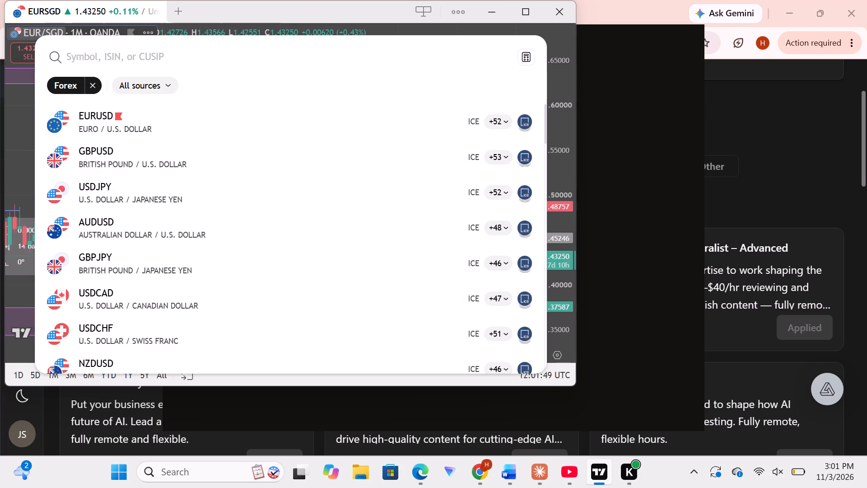
pyautogui.press('e')
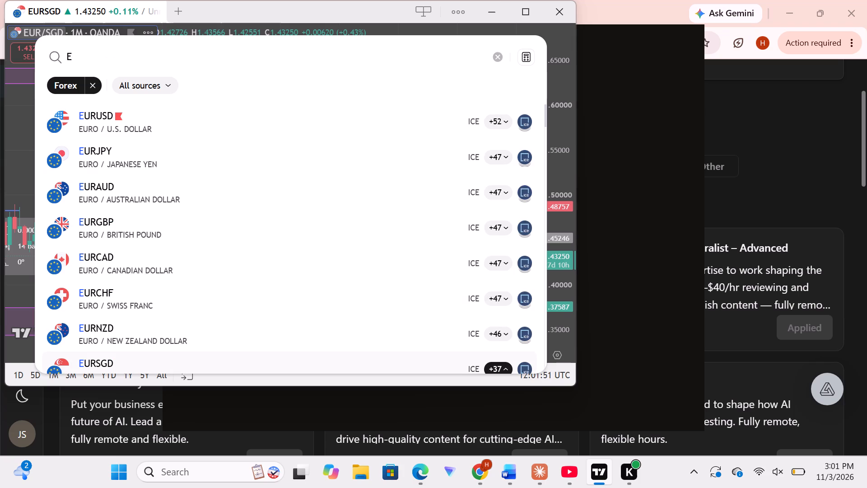
pyautogui.click(105, 118)
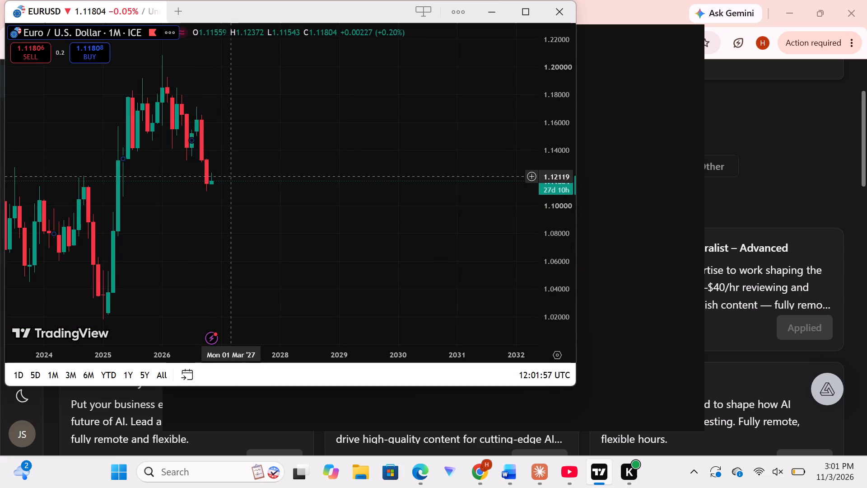
# Change the EURUSD chart interval to 1 hour.
pyautogui.hscroll(1, 158, 221)
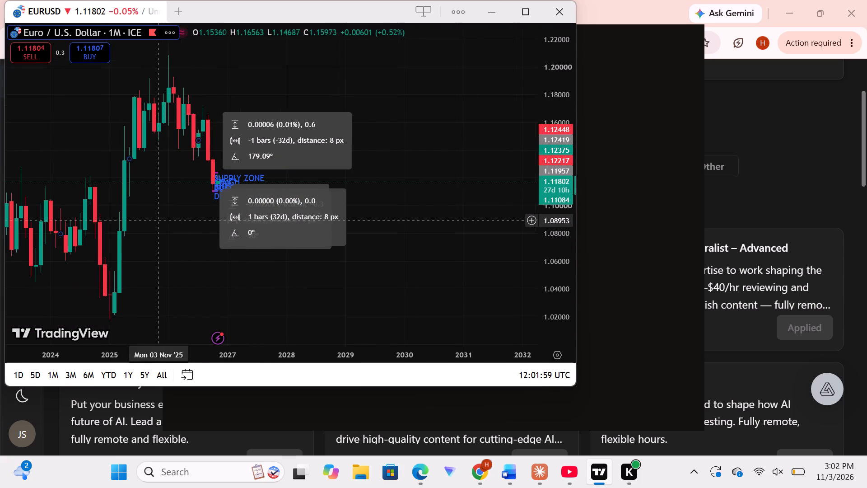
pyautogui.hscroll(1, 158, 221)
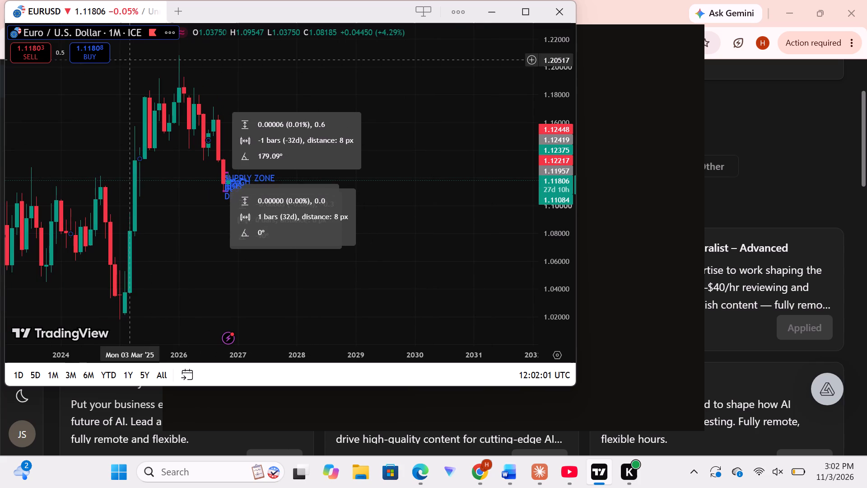
pyautogui.click(115, 26)
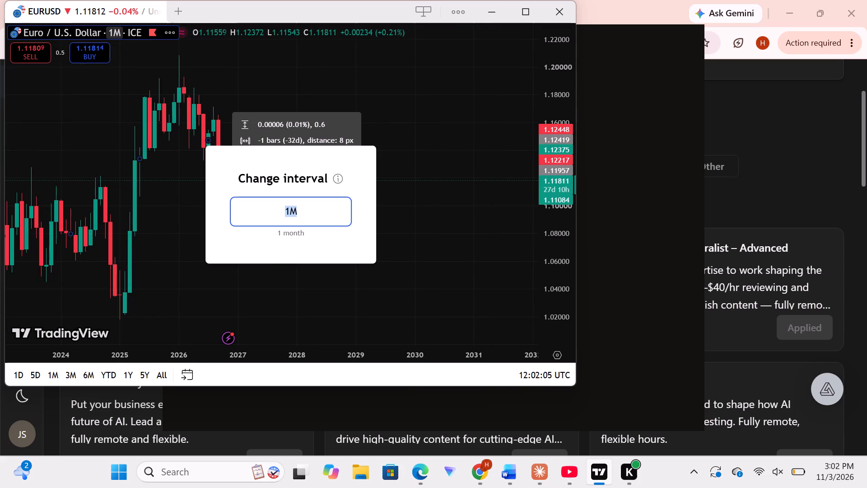
pyautogui.press('Delete')
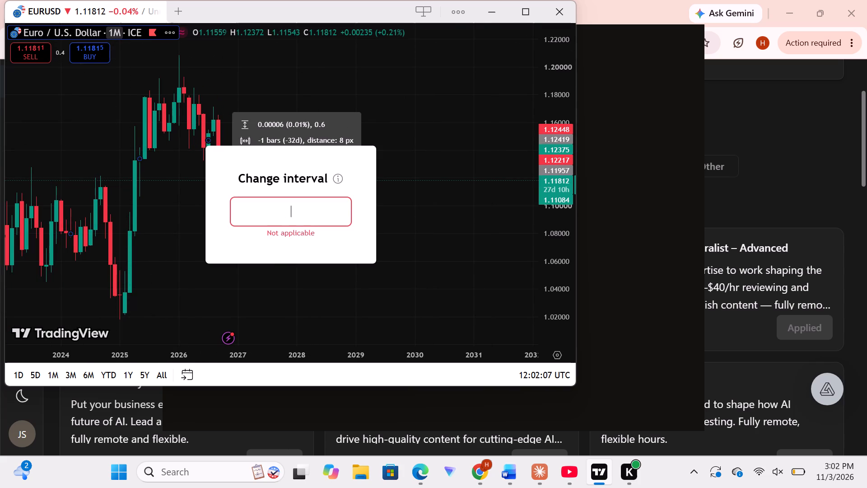
pyautogui.press('1')
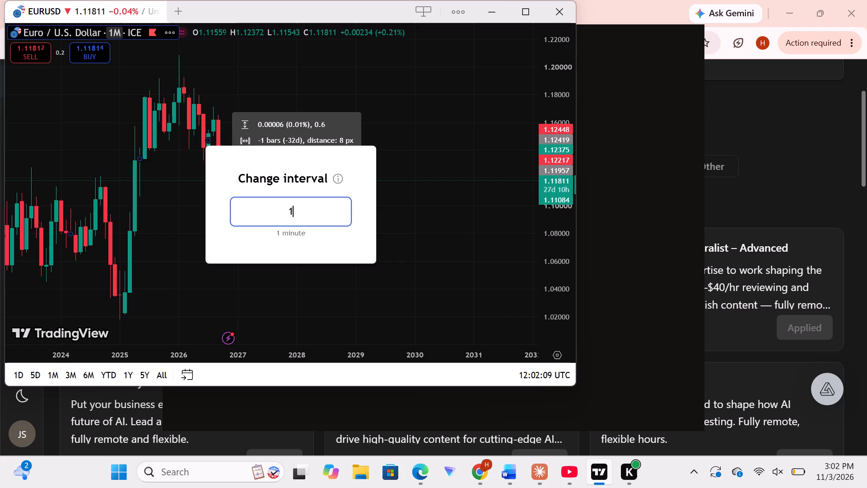
pyautogui.press('h')
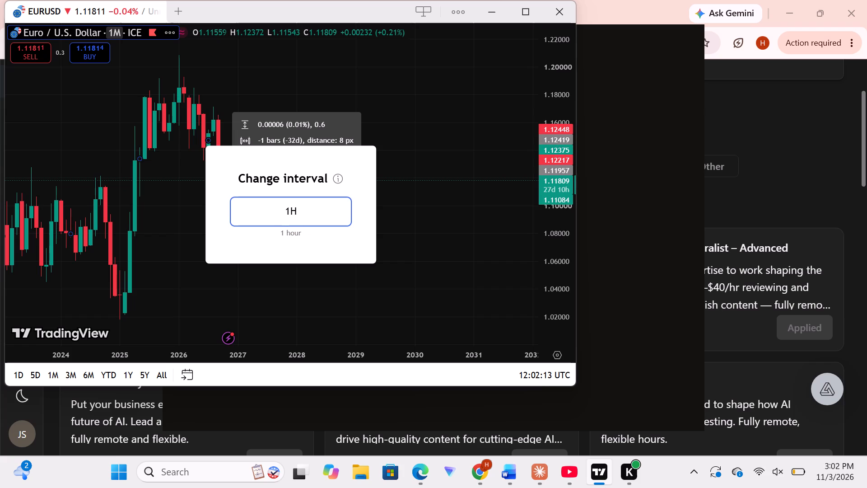
pyautogui.click(288, 211)
pyautogui.press('Delete')
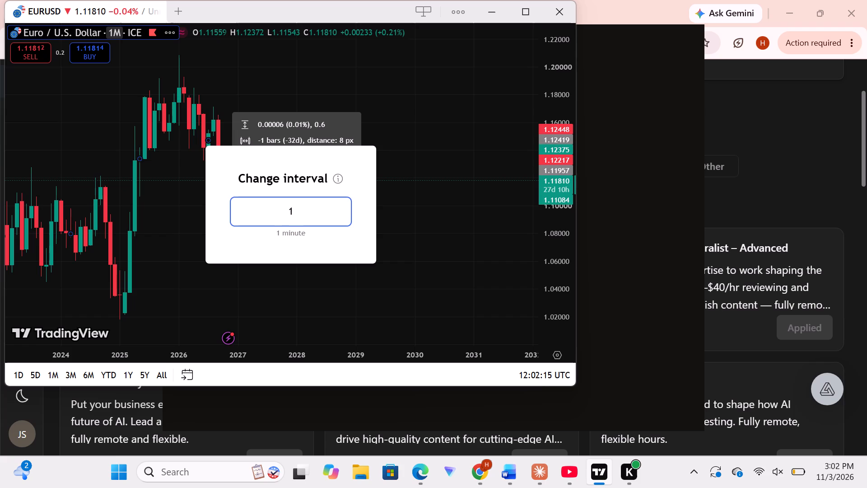
pyautogui.press('h')
pyautogui.press('Return')
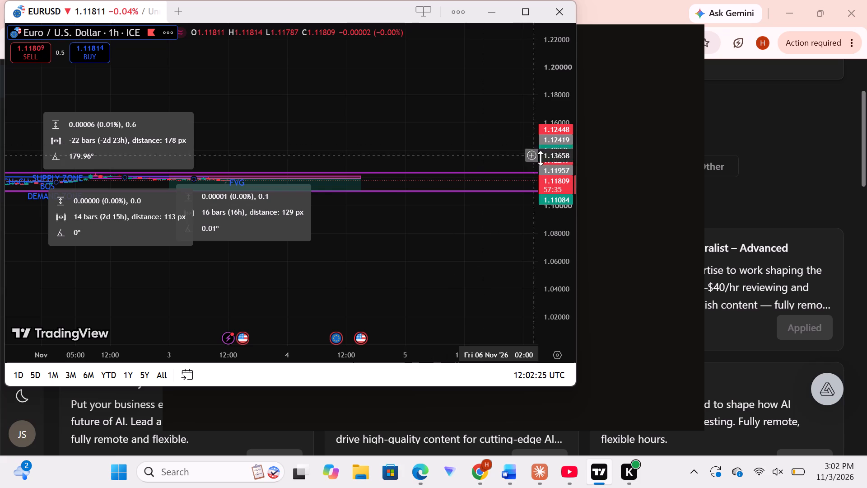
# Shorten the EURUSD short position so its far edge ends at Wed 04 Nov '26 04:00, keeping its entry, stop and target levels.
pyautogui.scroll(13, 548, 164)
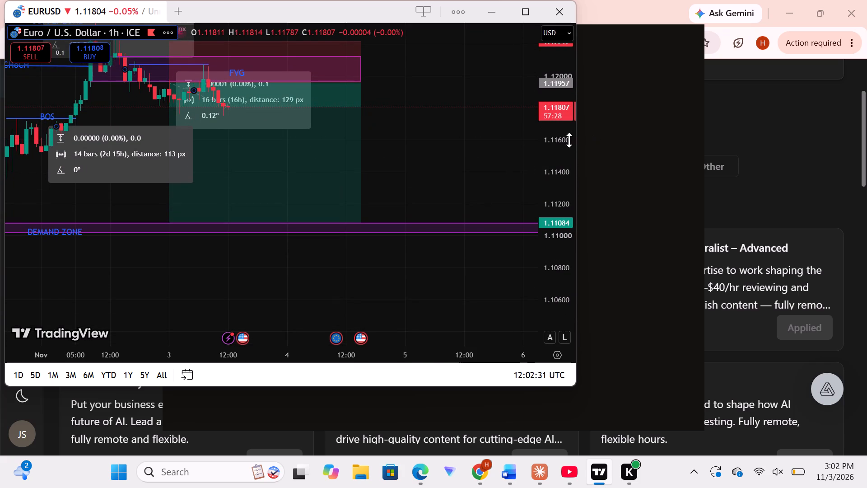
pyautogui.scroll(3, 555, 143)
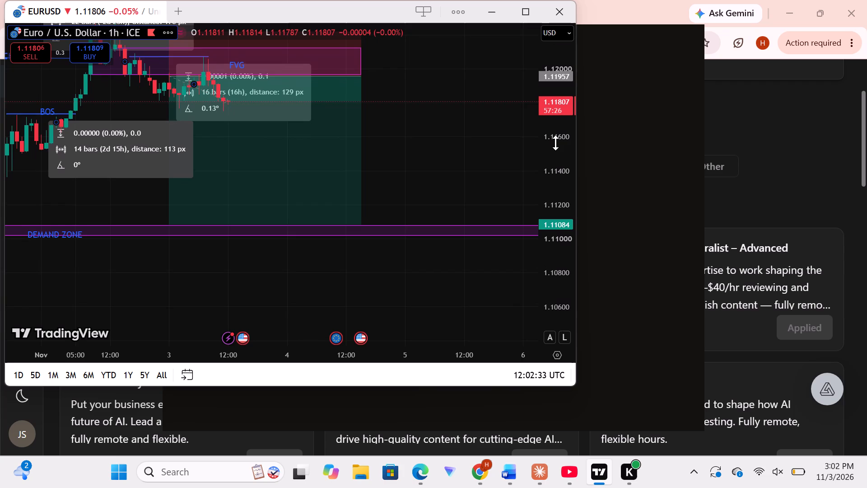
pyautogui.scroll(1, 555, 143)
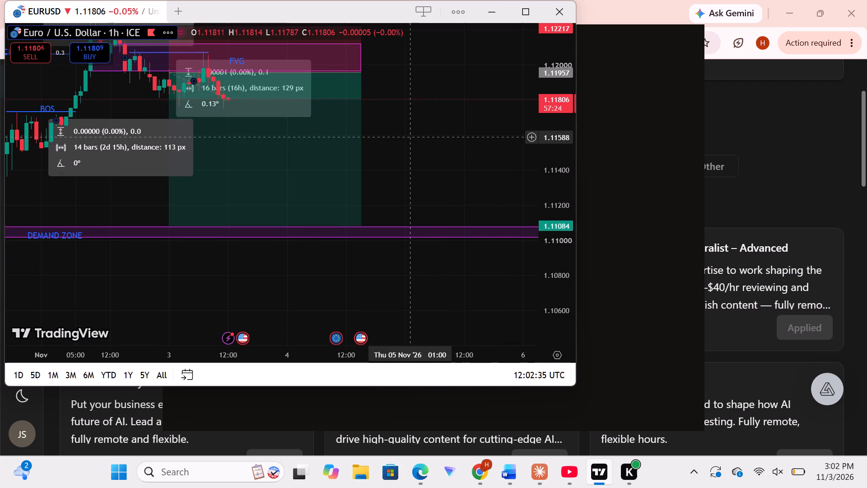
pyautogui.scroll(1, 411, 137)
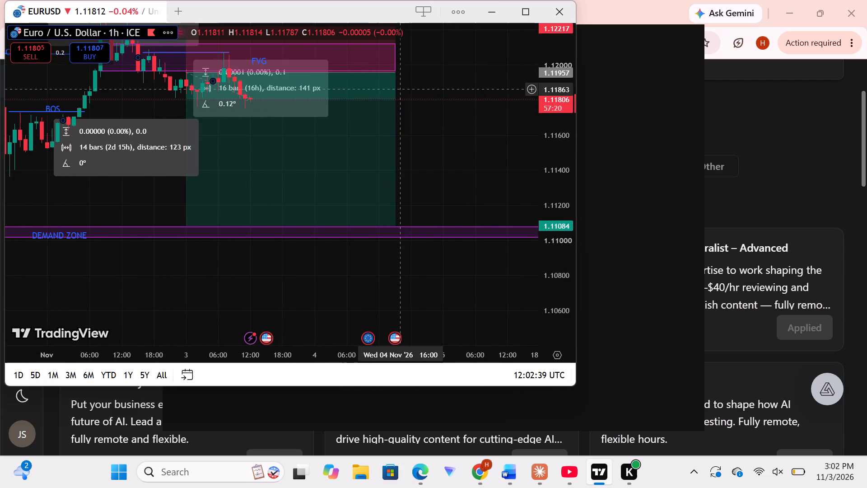
pyautogui.moveTo(429, 66); pyautogui.dragTo(437, 147)
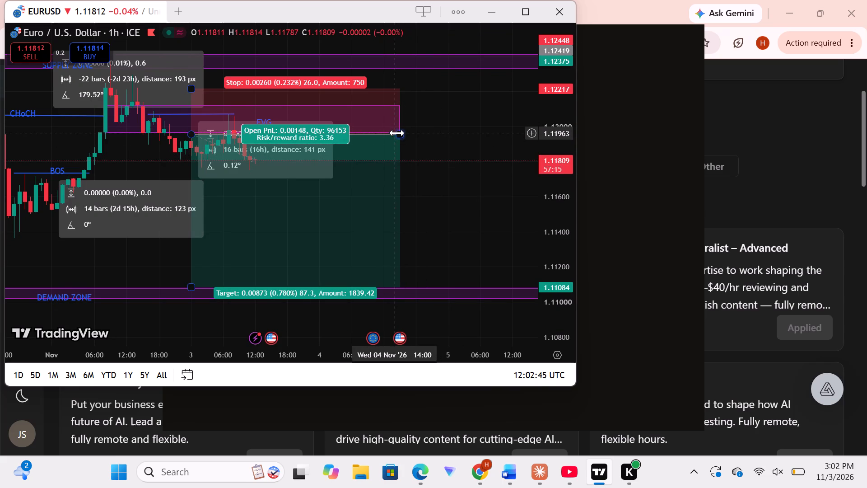
pyautogui.moveTo(397, 133); pyautogui.dragTo(354, 141)
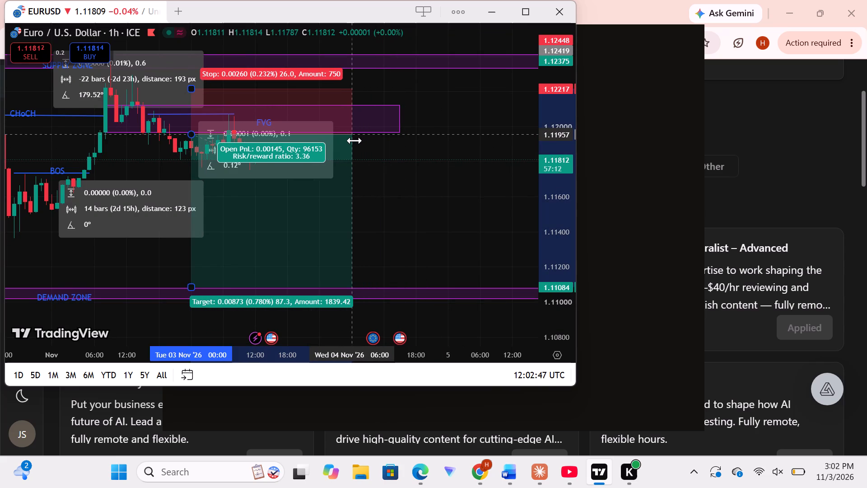
pyautogui.moveTo(354, 141); pyautogui.dragTo(343, 142)
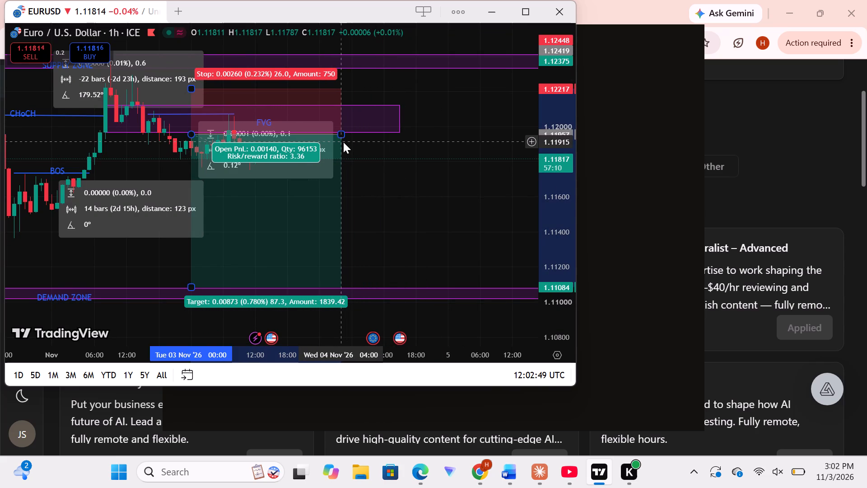
pyautogui.click(375, 164)
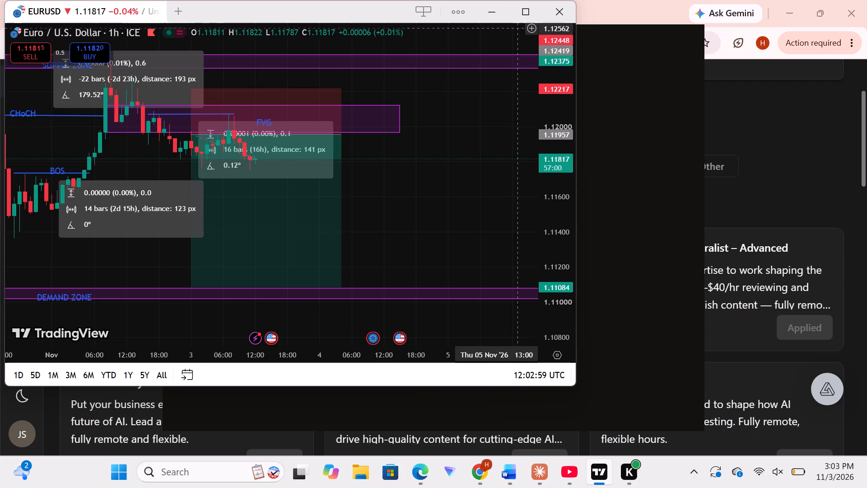
# Maximize the floating EURUSD chart window to show the whole marked-up 1-hour analysis.
pyautogui.click(528, 13)
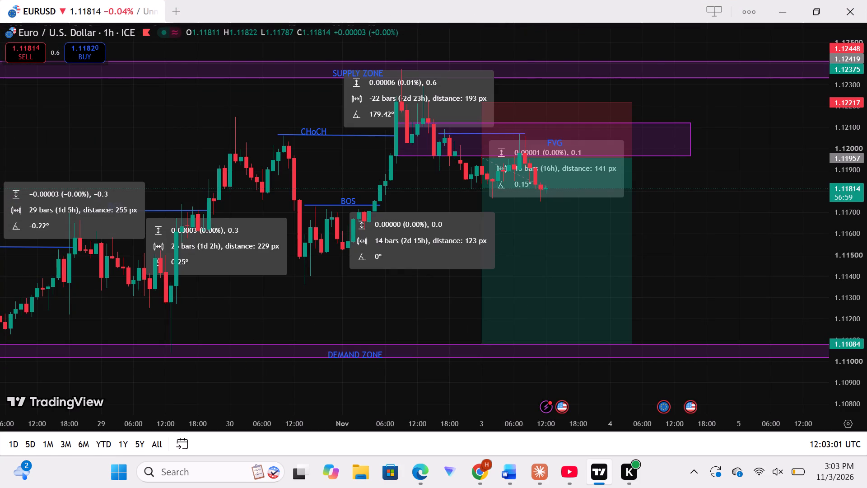
pyautogui.click(159, 120)
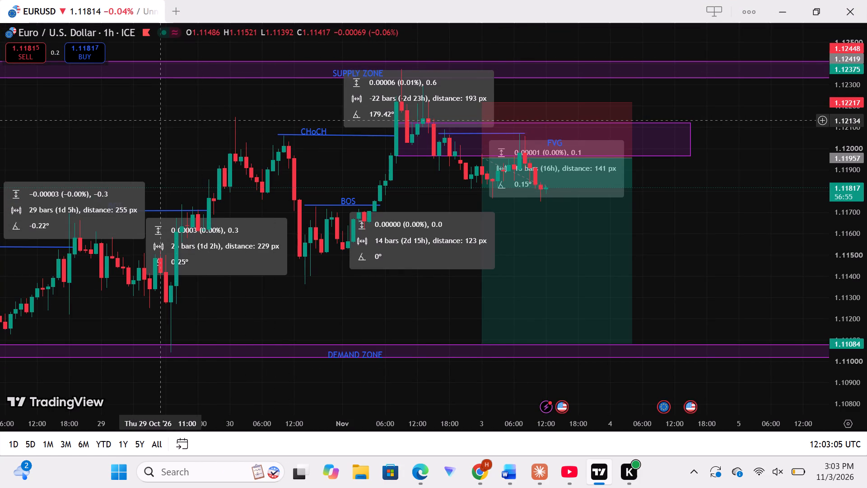
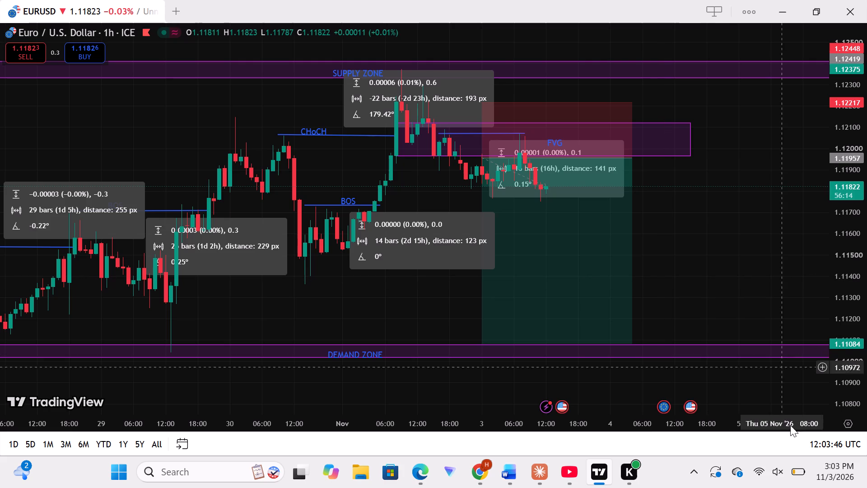
# Unmute the computer's sound in the system quick settings and return to the EURUSD chart.
pyautogui.click(778, 470)
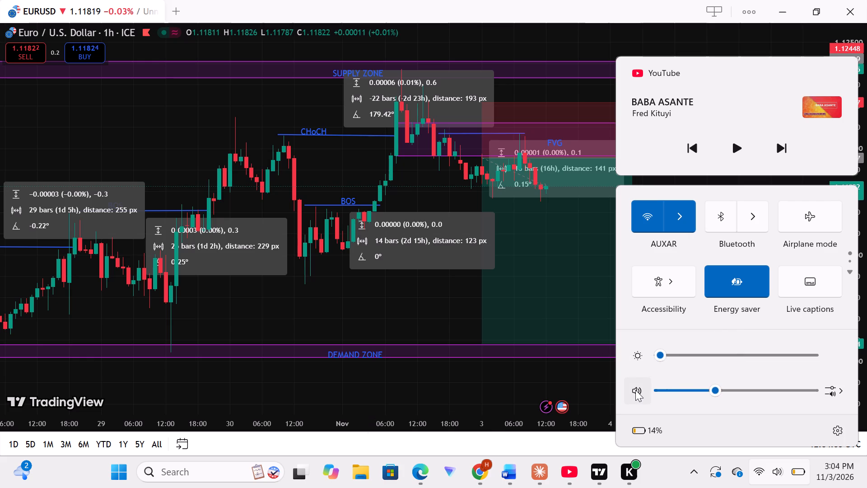
pyautogui.click(768, 465)
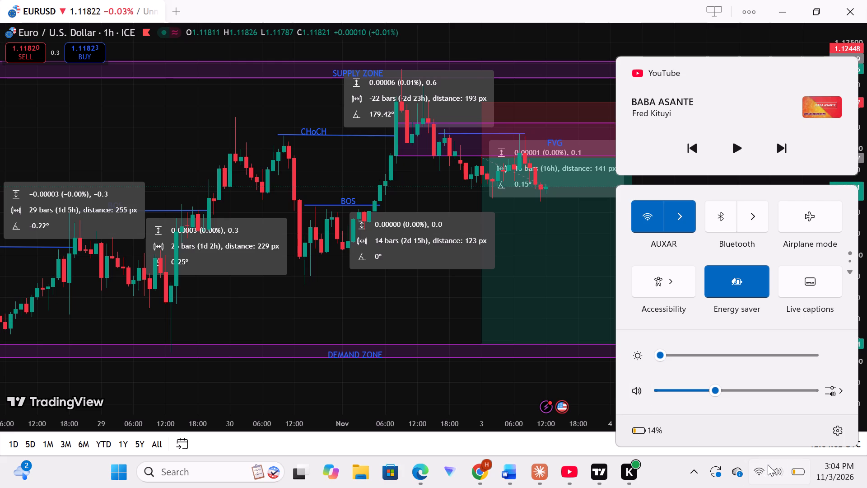
pyautogui.click(448, 322)
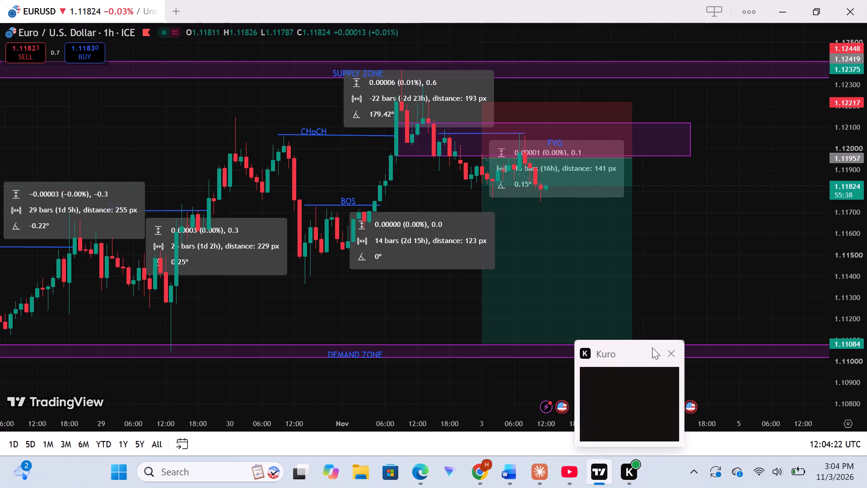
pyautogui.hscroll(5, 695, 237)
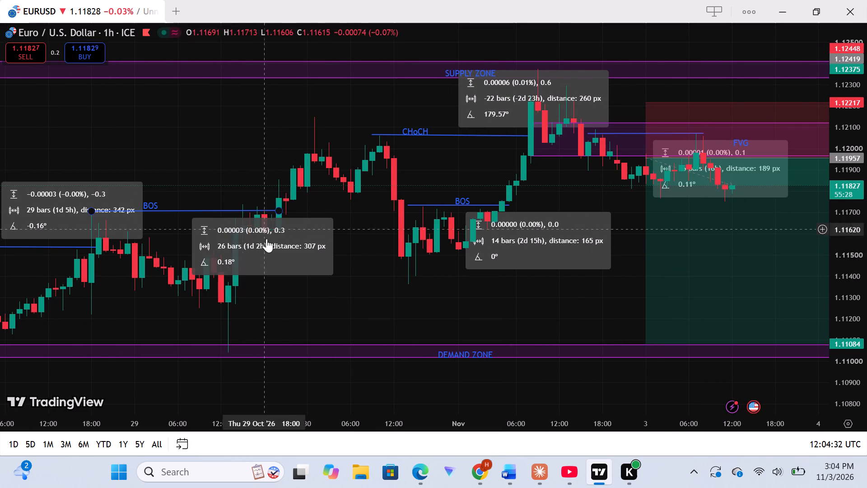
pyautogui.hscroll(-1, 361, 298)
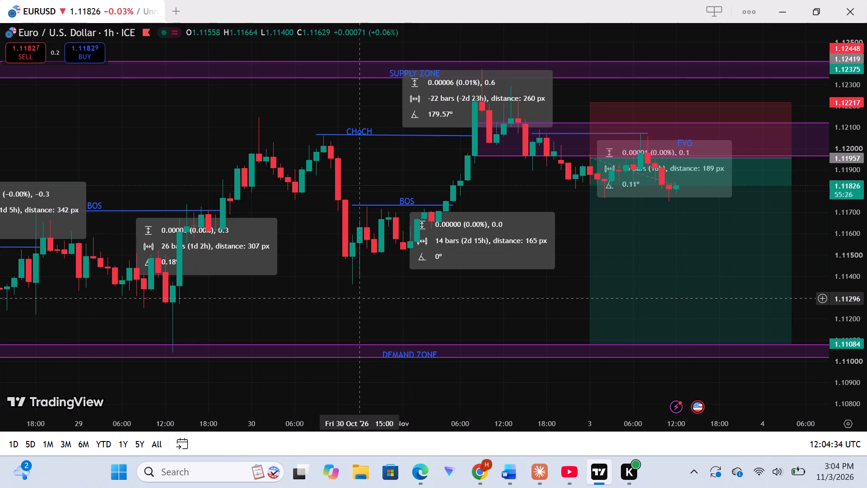
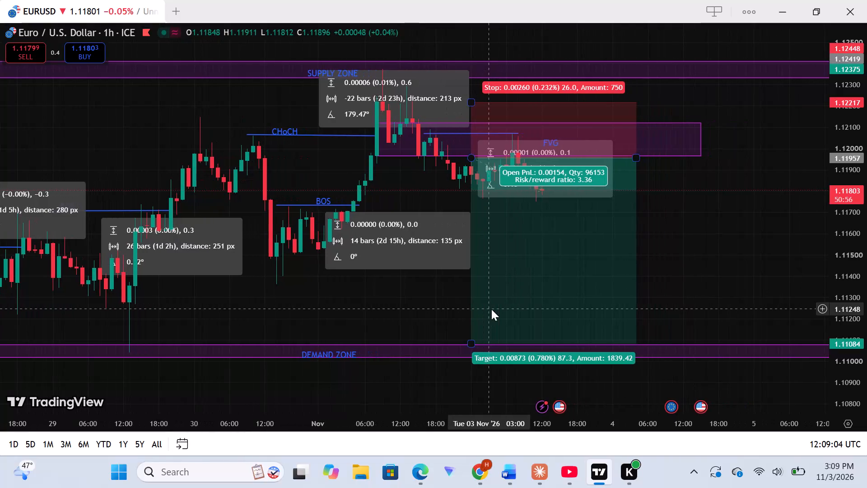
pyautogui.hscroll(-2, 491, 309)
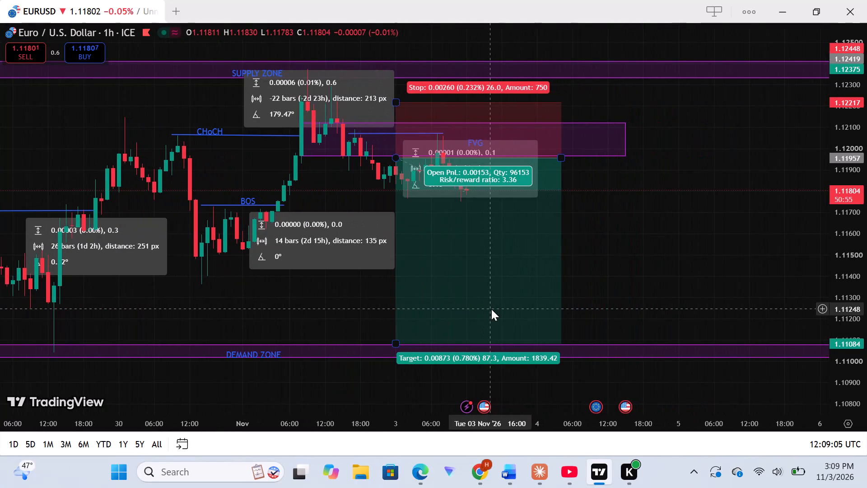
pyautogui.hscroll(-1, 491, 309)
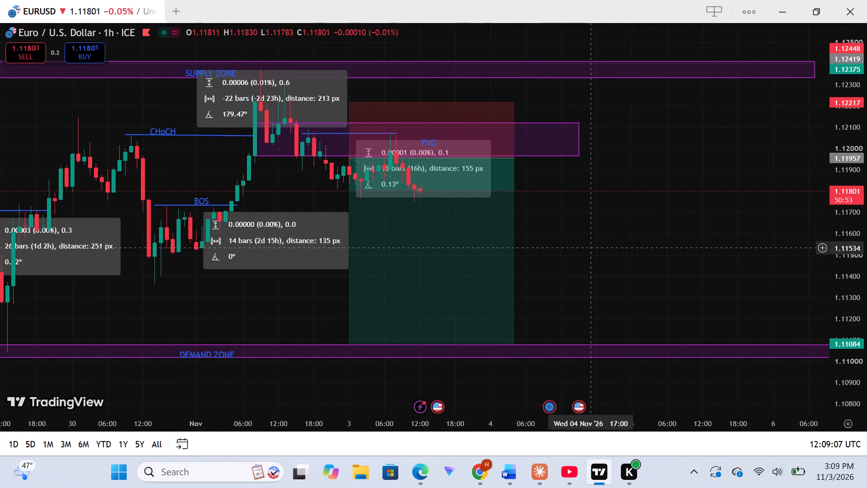
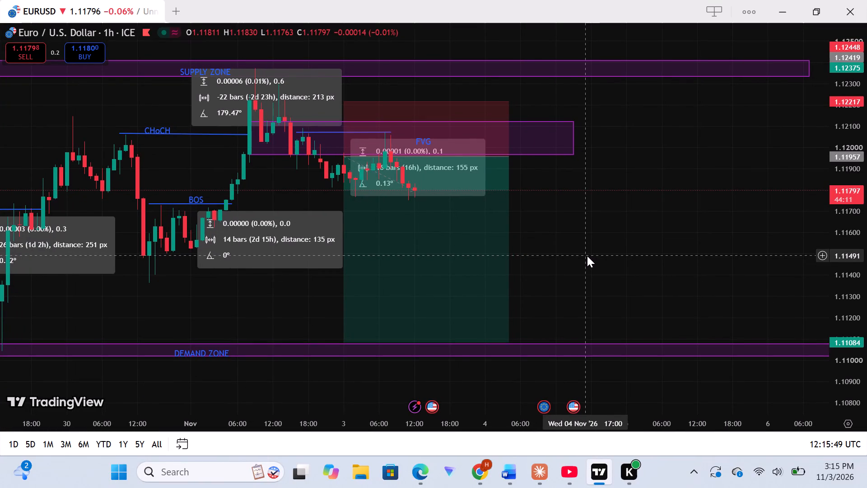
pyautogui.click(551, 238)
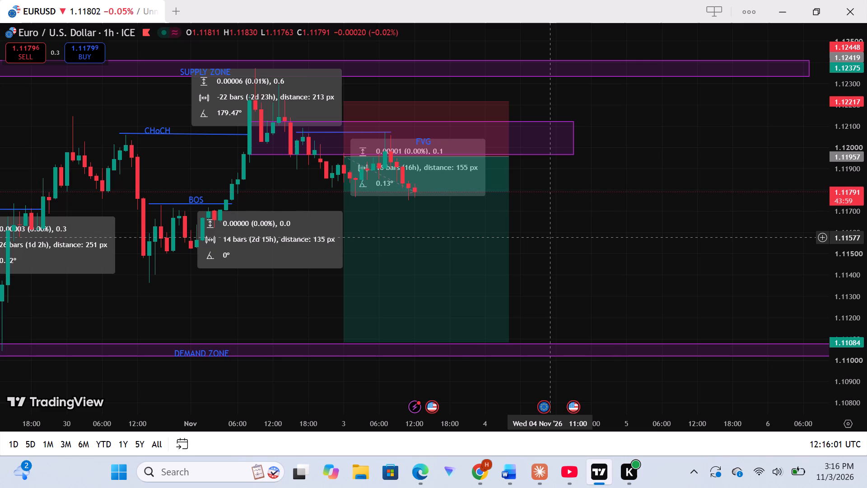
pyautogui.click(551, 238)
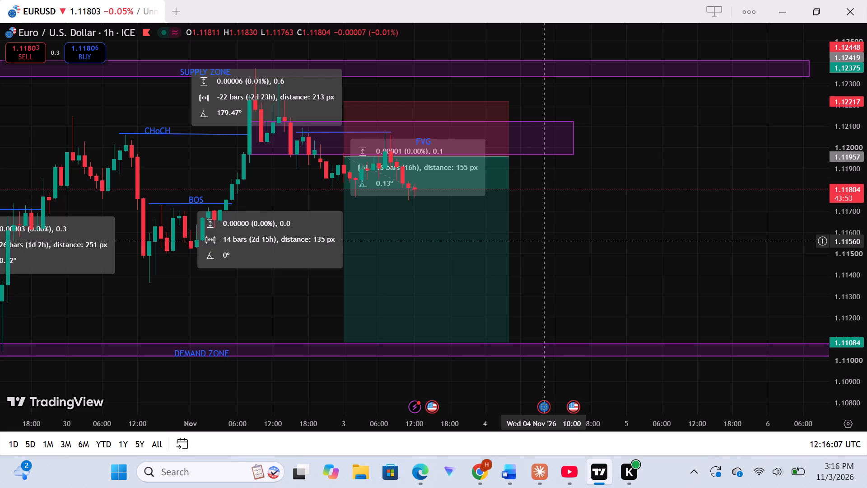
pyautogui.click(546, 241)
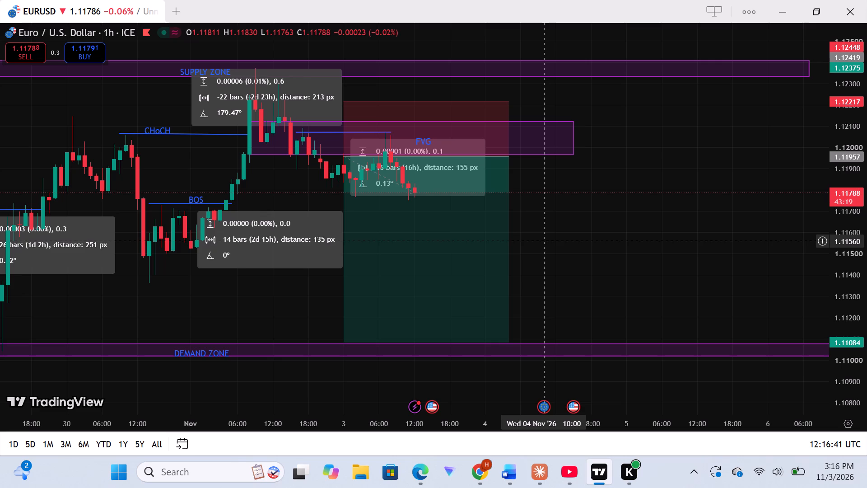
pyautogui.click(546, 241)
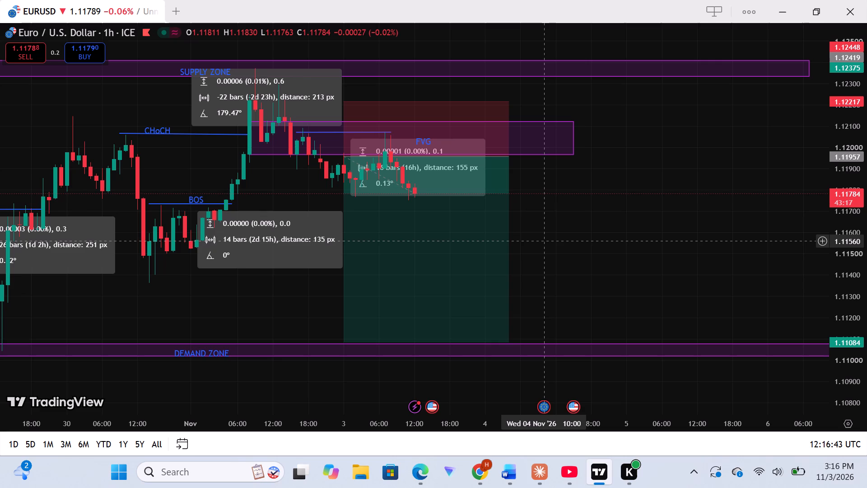
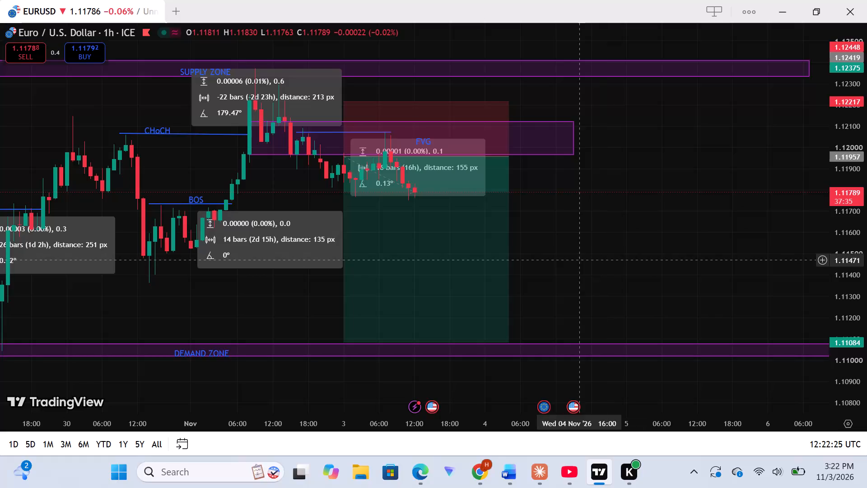
# Examine the EURUSD 1-hour price action around the marked structure and back through history to mid-October.
pyautogui.scroll(-2, 582, 260)
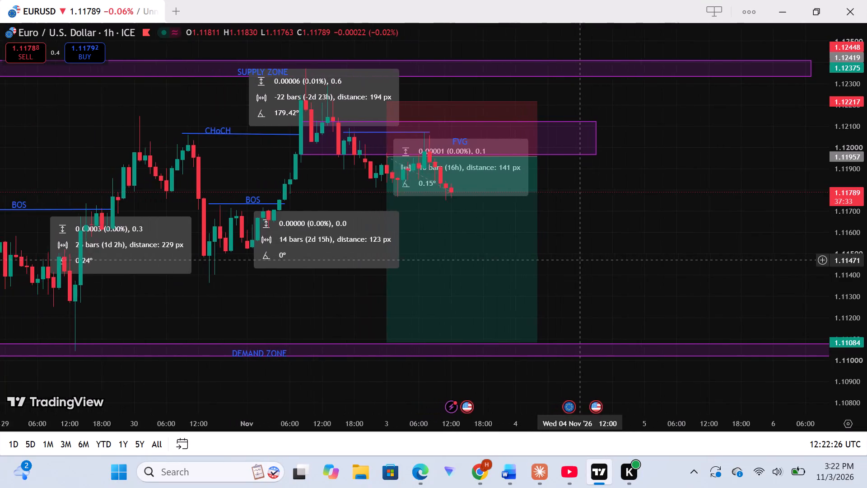
pyautogui.scroll(-1, 582, 260)
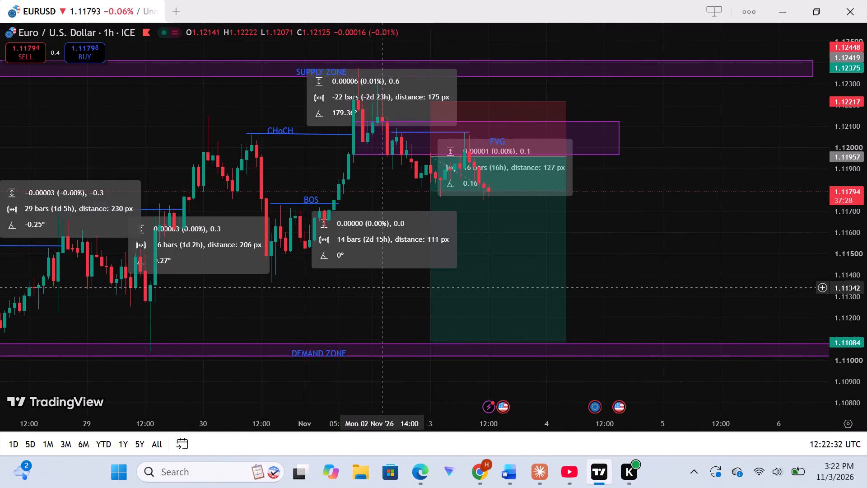
pyautogui.hscroll(5, 381, 287)
pyautogui.hscroll(-1, 381, 287)
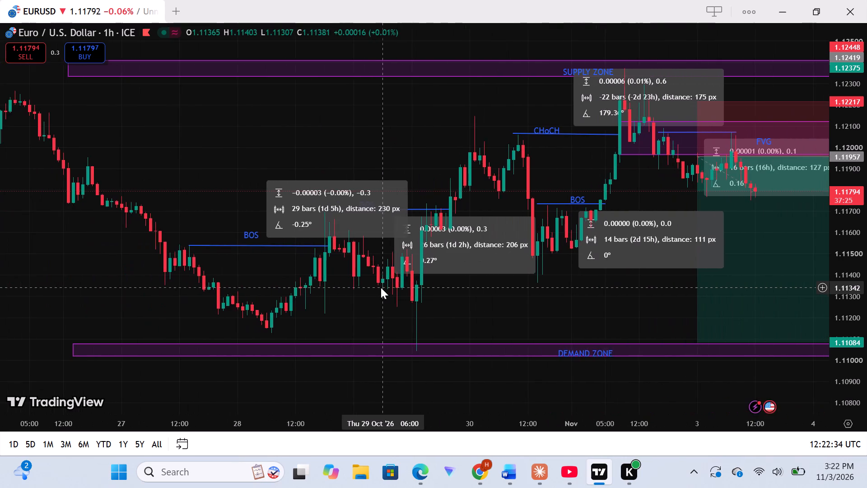
pyautogui.hscroll(-1, 381, 287)
pyautogui.hscroll(6, 381, 287)
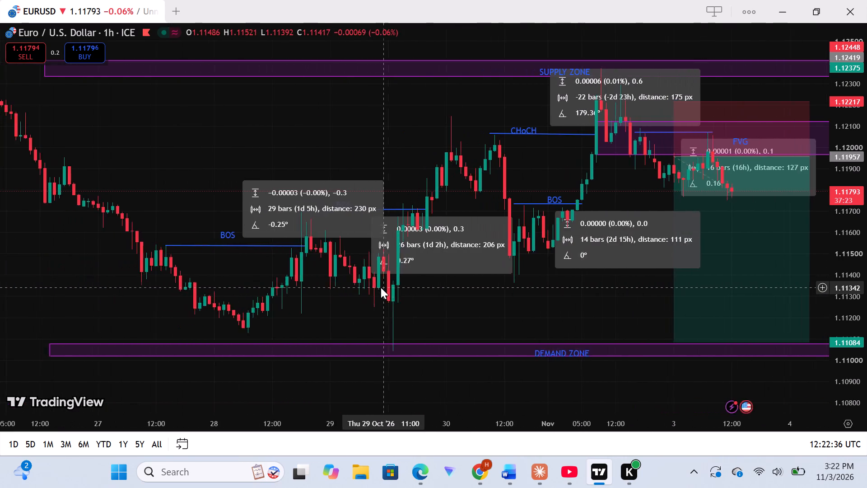
pyautogui.hscroll(8, 381, 287)
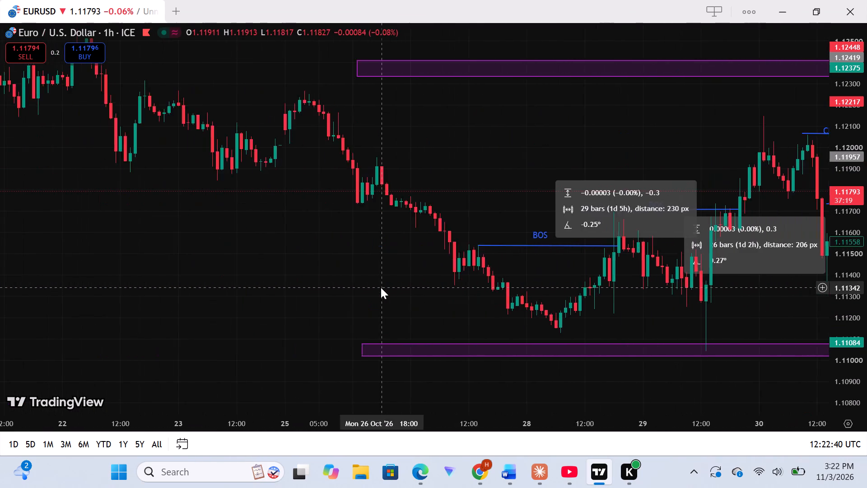
pyautogui.hscroll(1, 381, 287)
pyautogui.hscroll(-1, 381, 287)
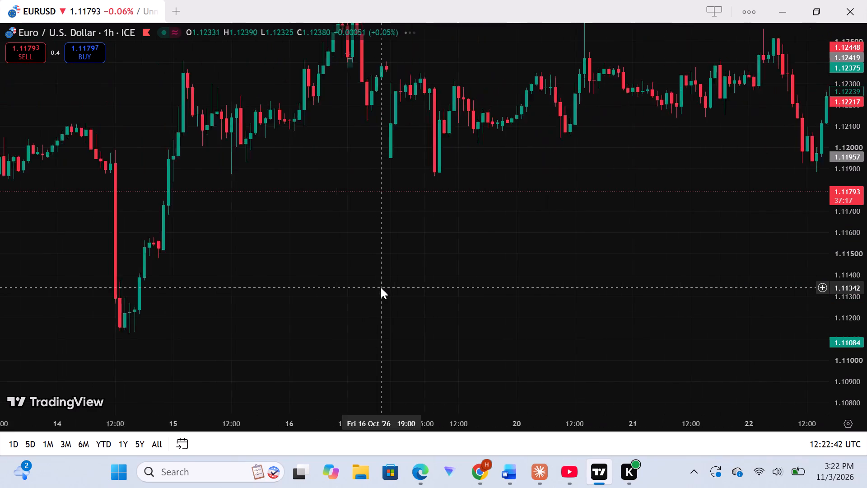
pyautogui.hscroll(-1, 381, 287)
pyautogui.hscroll(5, 381, 287)
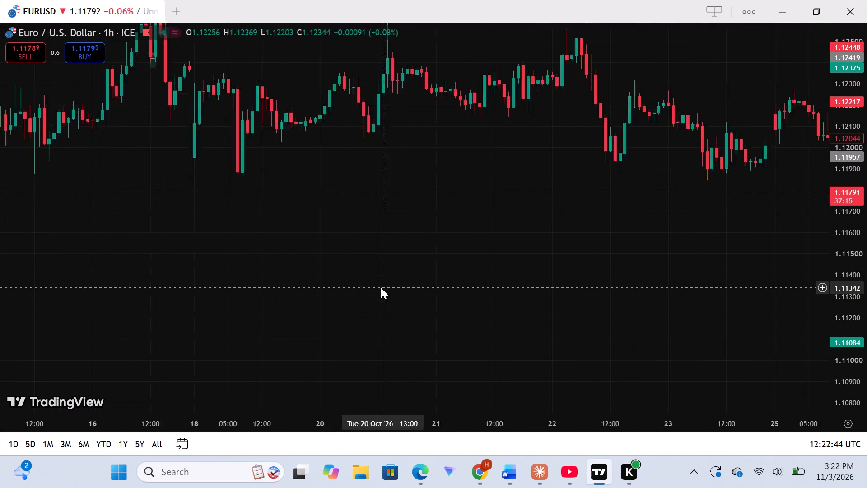
pyautogui.hscroll(2, 381, 287)
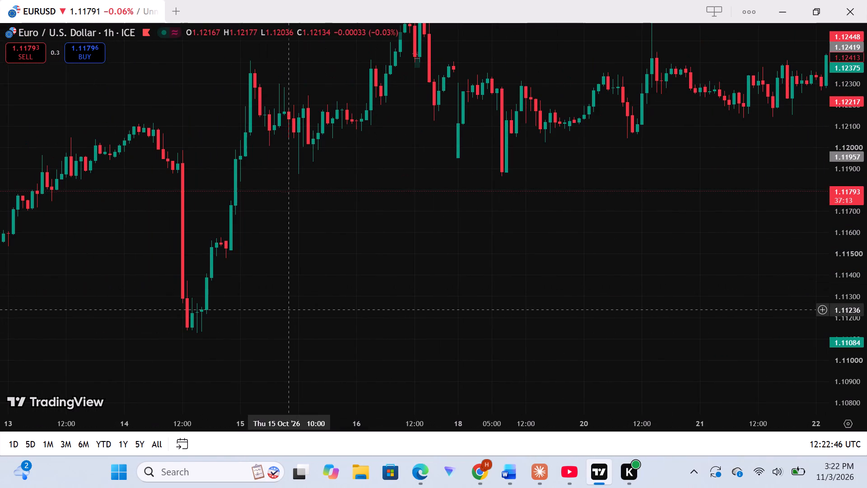
# Review the price action forward from mid-October to the short position between the supply and demand zones.
pyautogui.hscroll(-5, 288, 310)
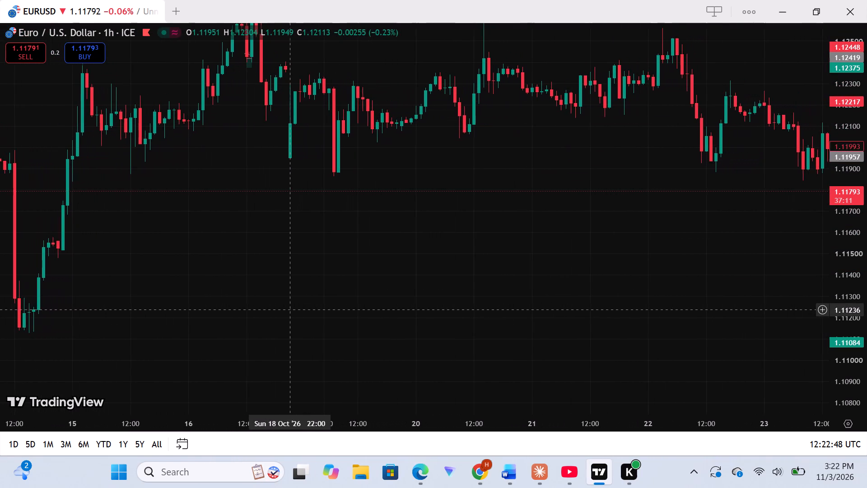
pyautogui.hscroll(-1, 288, 310)
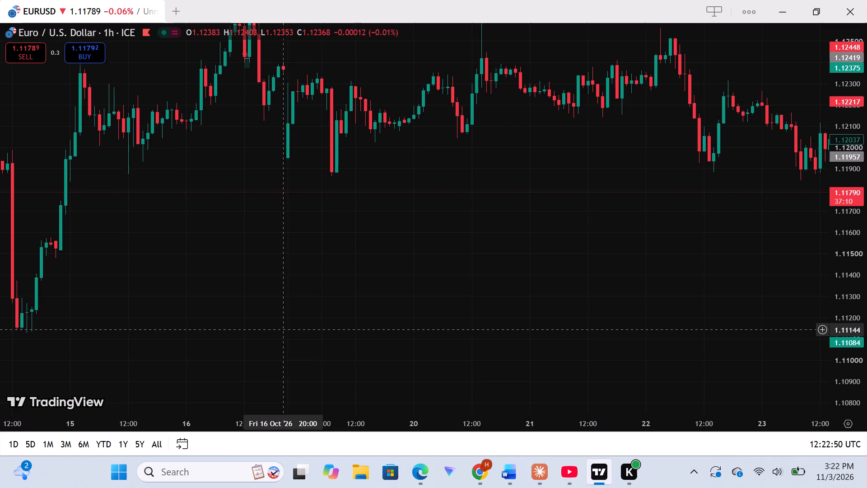
pyautogui.hscroll(-4, 283, 330)
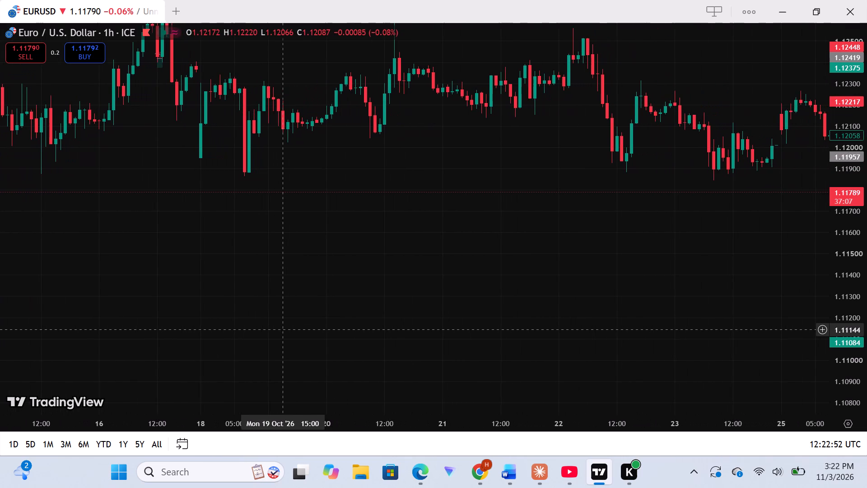
pyautogui.hscroll(-4, 283, 330)
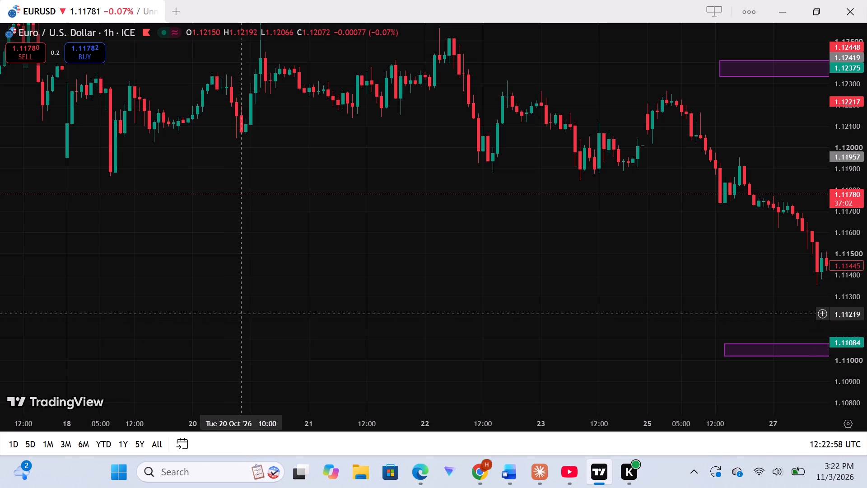
pyautogui.hscroll(-3, 254, 305)
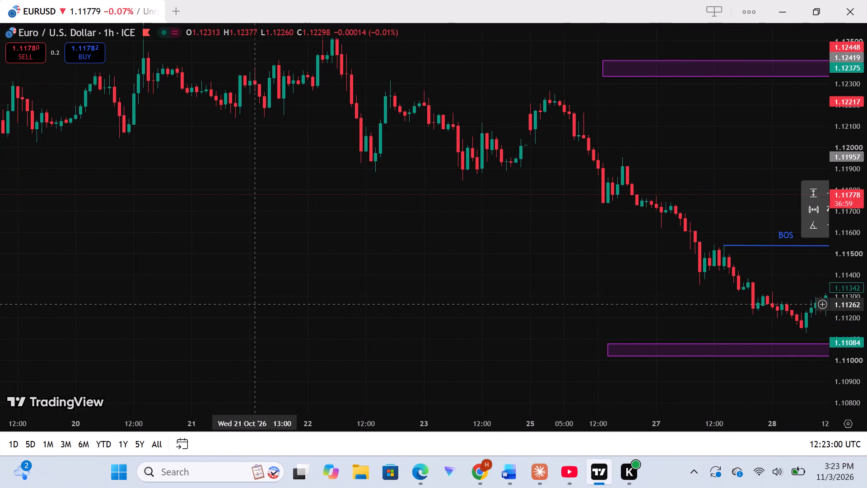
pyautogui.hscroll(-9, 254, 305)
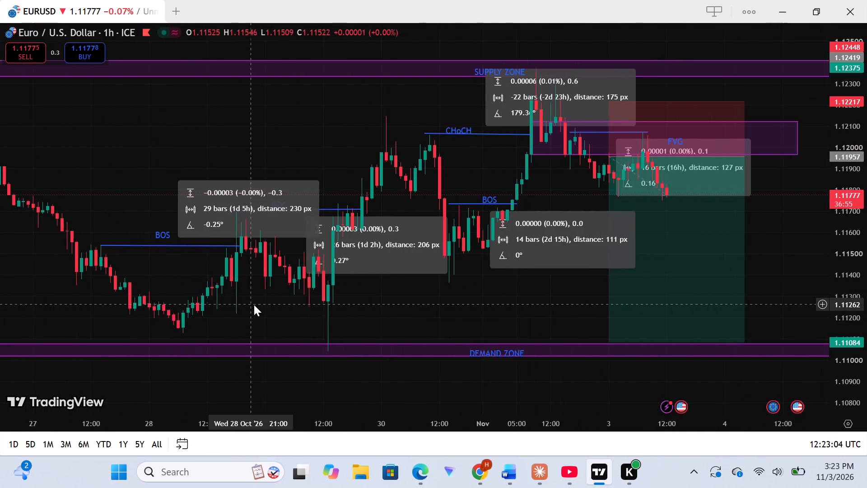
pyautogui.hscroll(-2, 254, 305)
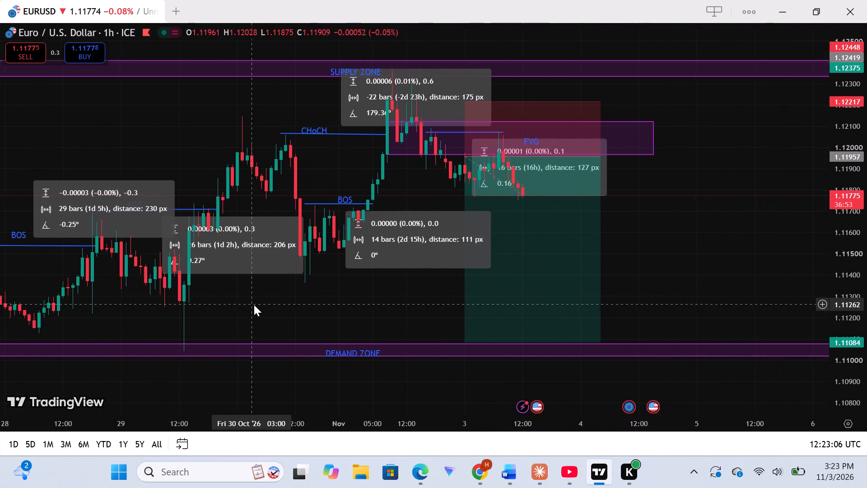
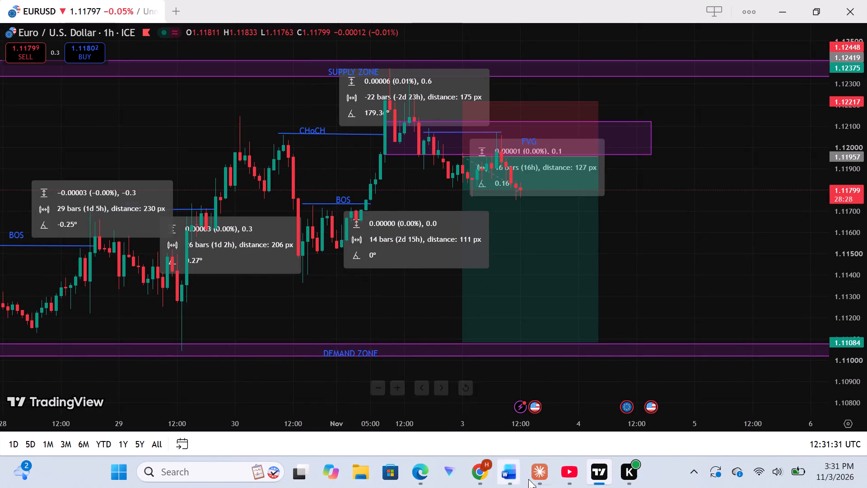
# Switch to YouTube and check the system volume in the Windows quick settings.
pyautogui.click(564, 471)
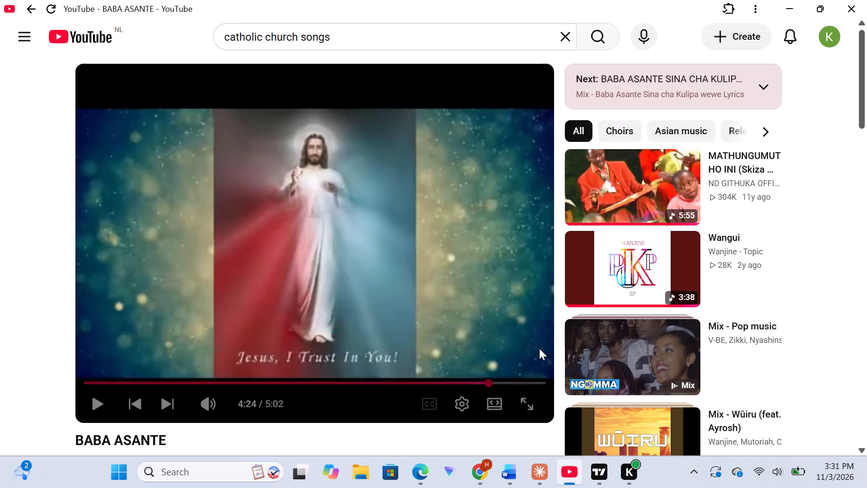
pyautogui.click(767, 465)
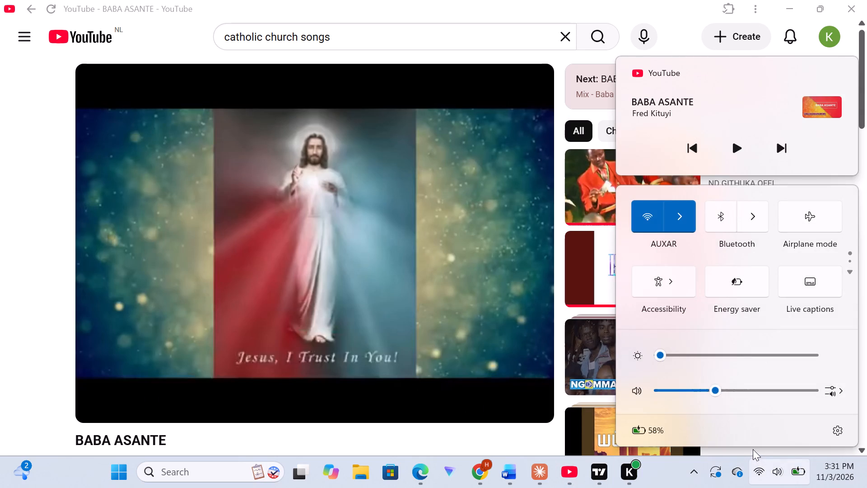
pyautogui.click(777, 475)
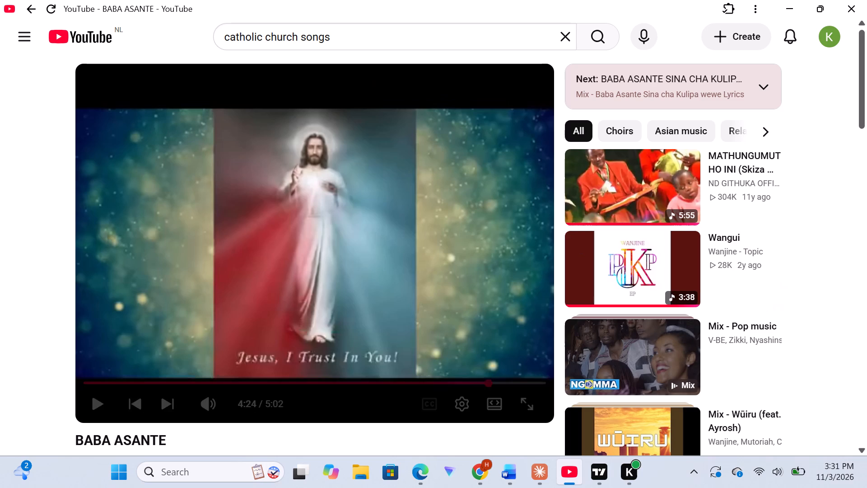
# Clear the existing "catholic church songs" query from the YouTube search box.
pyautogui.click(224, 37)
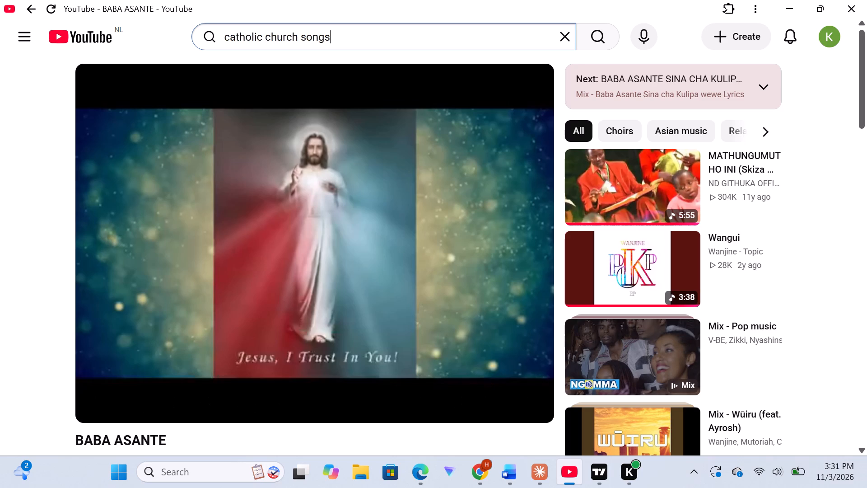
pyautogui.click(226, 36)
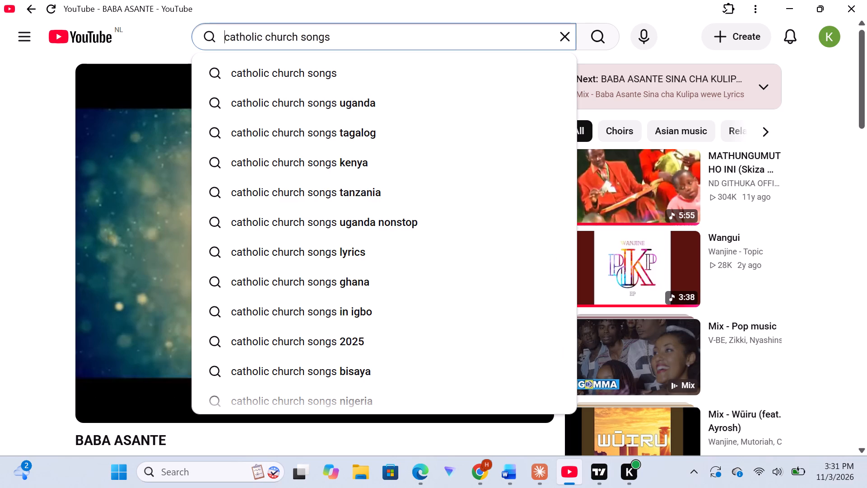
pyautogui.press('Delete')
pyautogui.press('Delete')
pyautogui.press('Delete')
pyautogui.press('Delete')
pyautogui.press('Delete')
pyautogui.press('Delete')
pyautogui.press('Delete')
pyautogui.press('Delete')
pyautogui.press('Delete')
pyautogui.press('Delete')
pyautogui.press('Delete')
pyautogui.press('Delete')
pyautogui.press('Delete')
pyautogui.press('Delete')
pyautogui.press('Delete')
pyautogui.press('Delete')
pyautogui.press('Delete')
pyautogui.press('Delete')
pyautogui.press('Delete')
pyautogui.press('Delete')
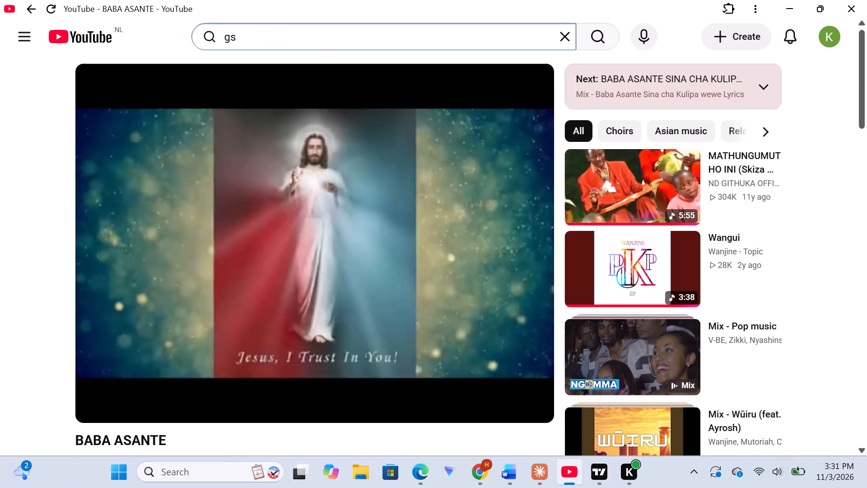
# Enter "how to sign up in tele" as the YouTube search query.
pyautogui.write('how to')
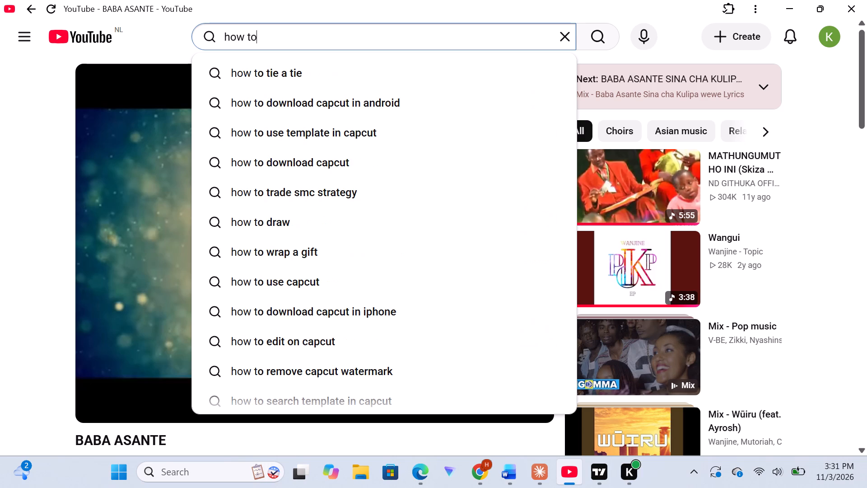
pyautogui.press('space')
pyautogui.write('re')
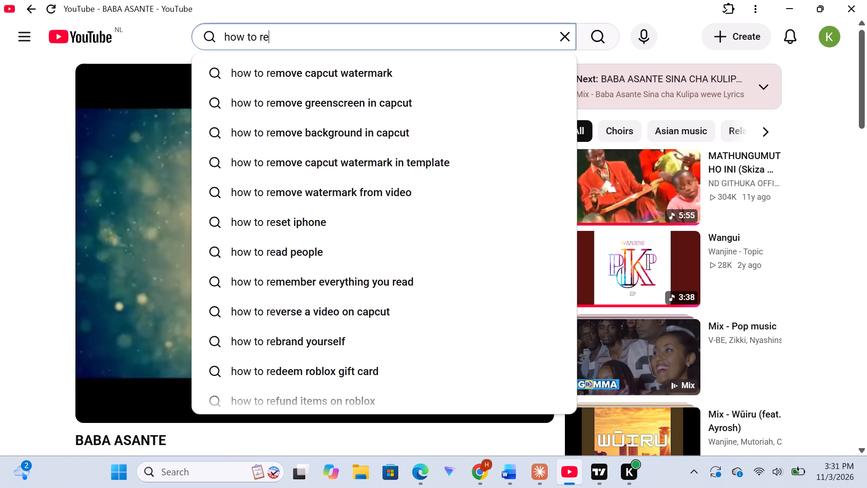
pyautogui.click(260, 35)
pyautogui.press('Delete')
pyautogui.press('Delete')
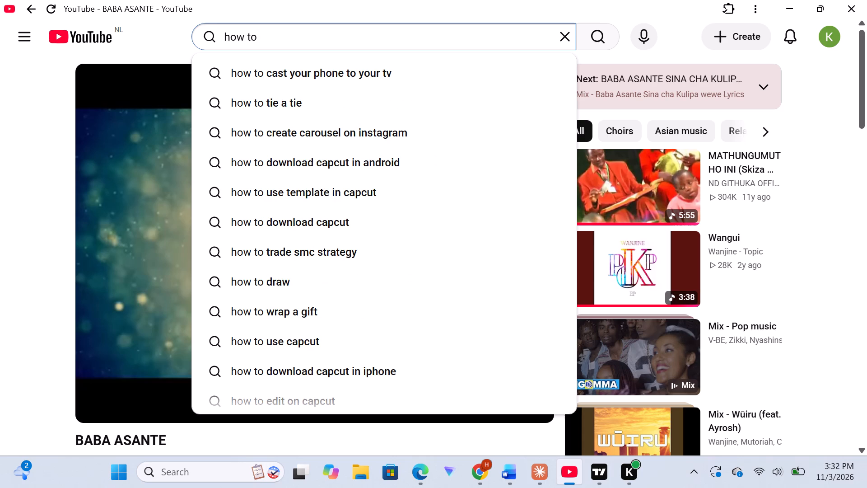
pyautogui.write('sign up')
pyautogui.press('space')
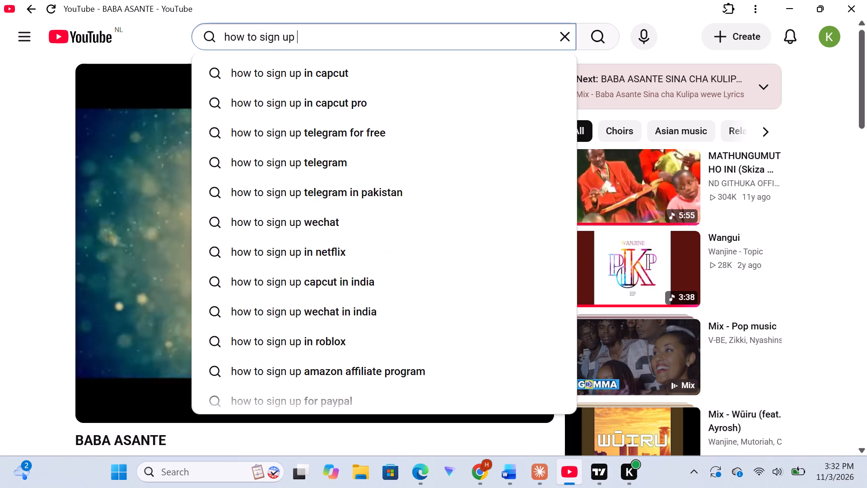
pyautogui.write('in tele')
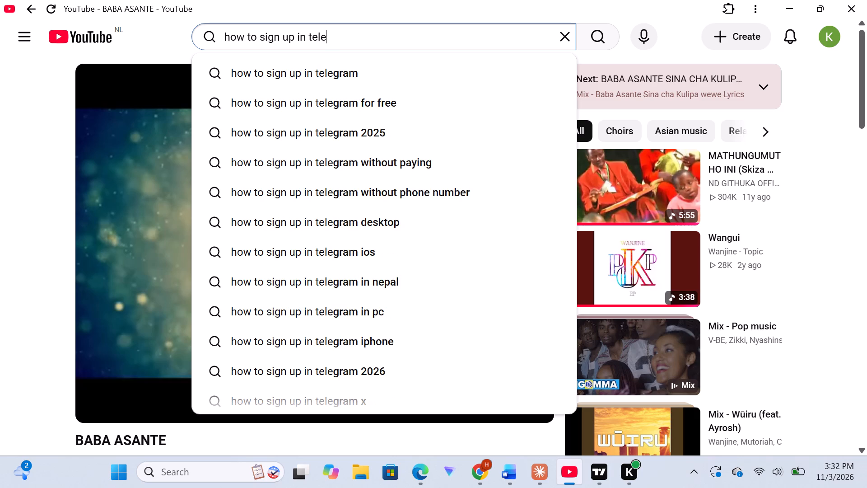